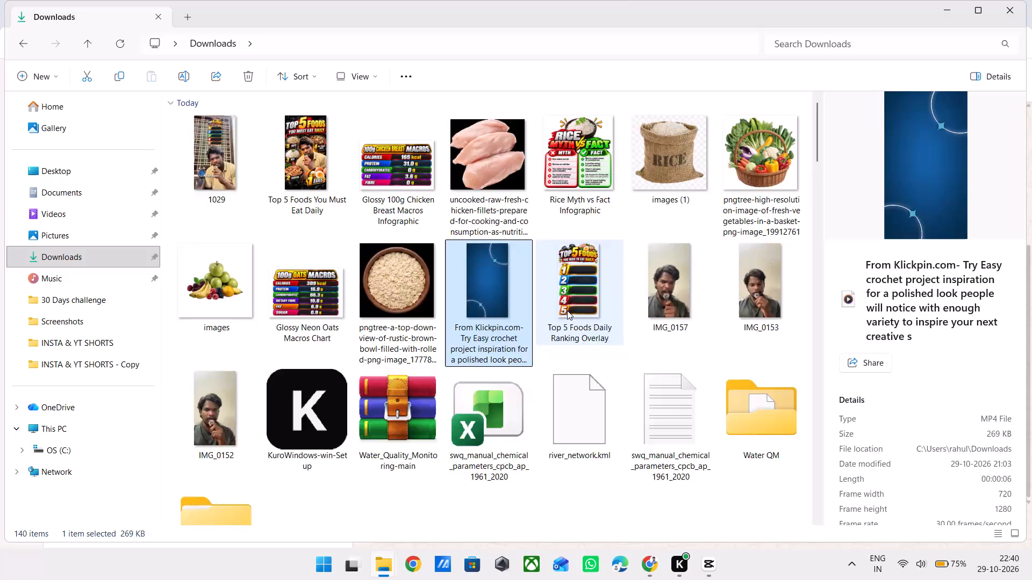
In CapCut, move the project named 1029 to the trash and check the trash contents.
{"action": "scroll", "coordinate": [567, 310], "scroll_direction": "down", "scroll_amount": 4}
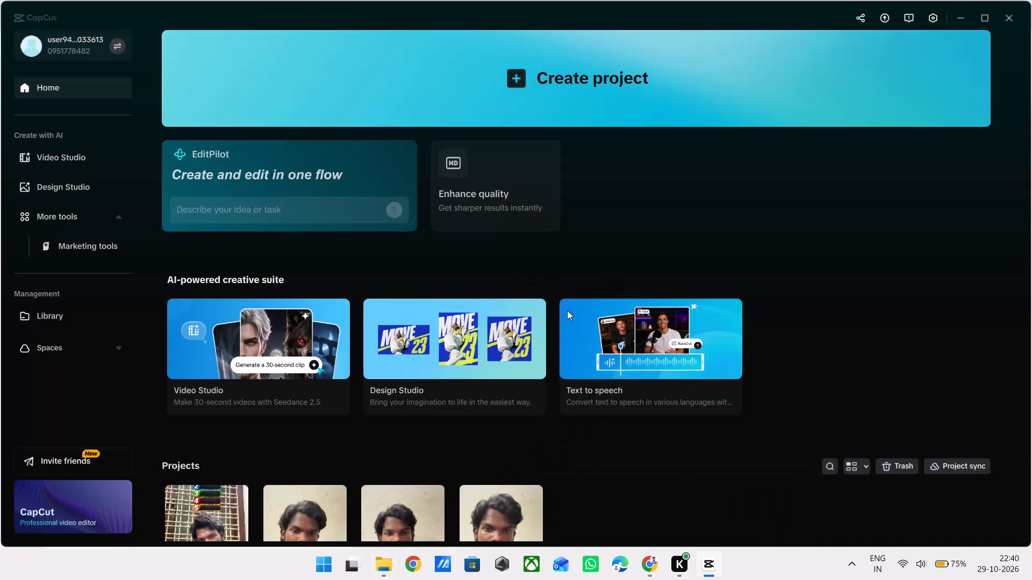
{"action": "scroll", "coordinate": [388, 395], "scroll_direction": "down", "scroll_amount": 8}
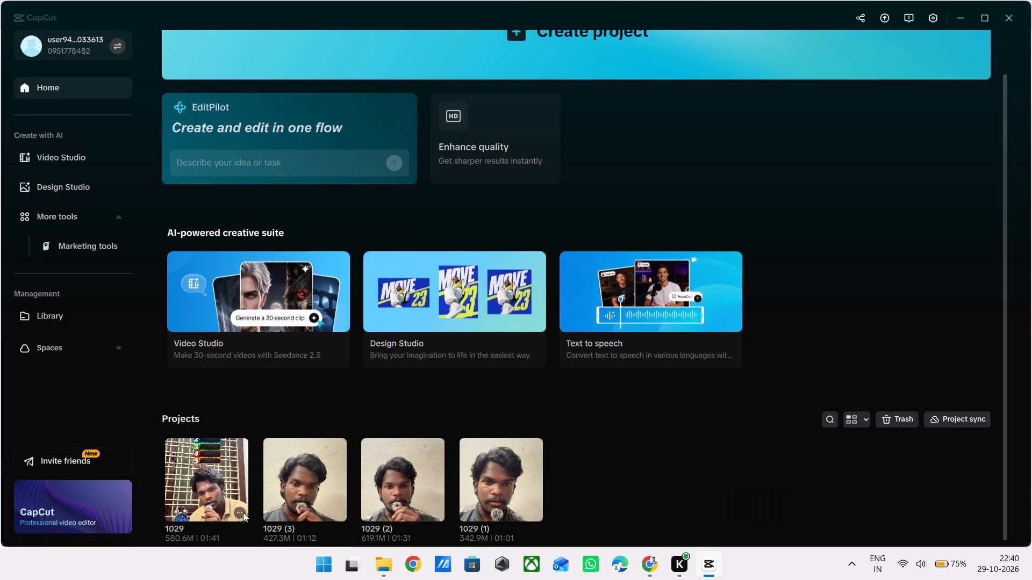
{"action": "left_click", "coordinate": [243, 512]}
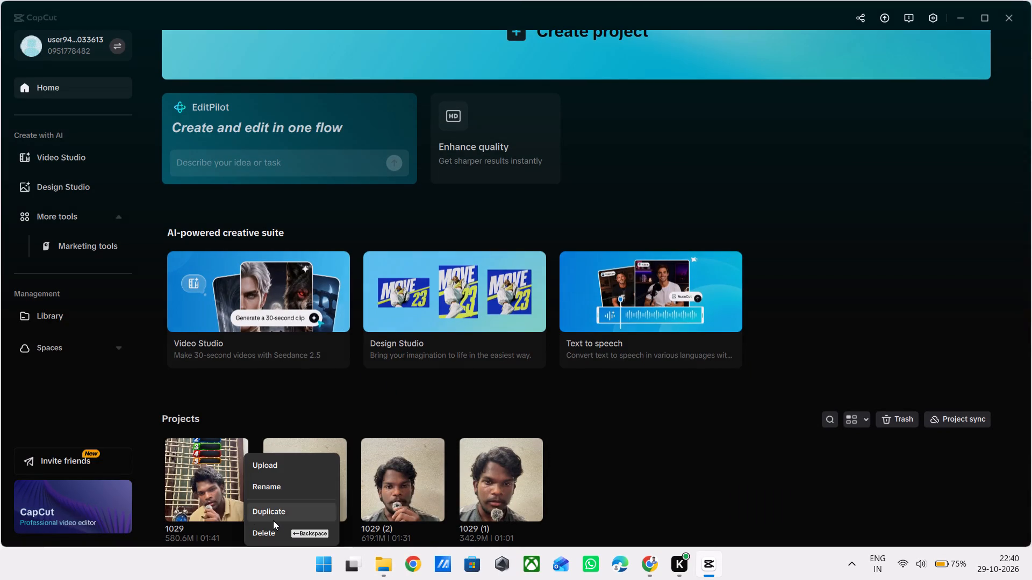
{"action": "left_click", "coordinate": [276, 533]}
{"action": "left_click", "coordinate": [493, 324]}
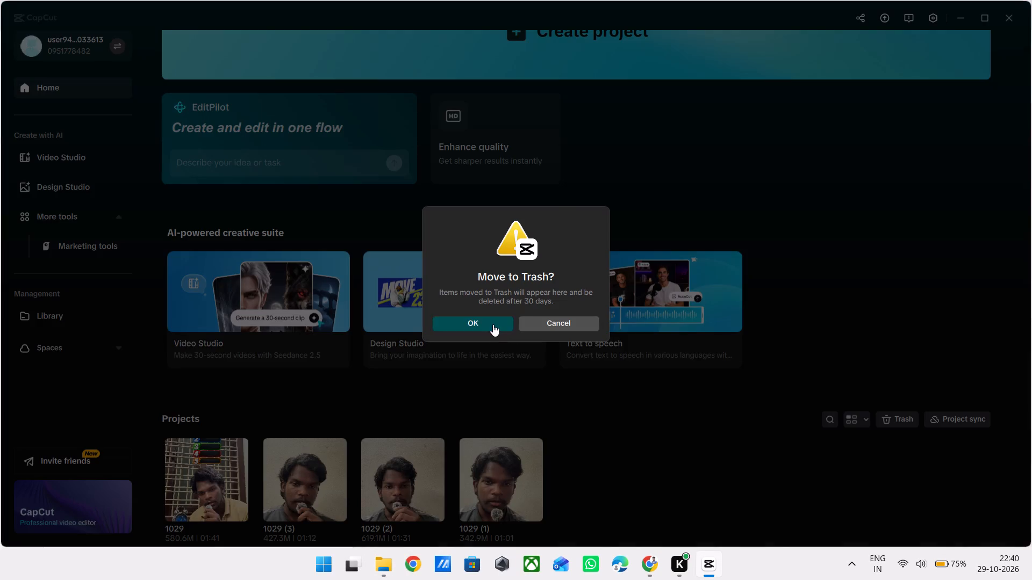
{"action": "left_click", "coordinate": [896, 416]}
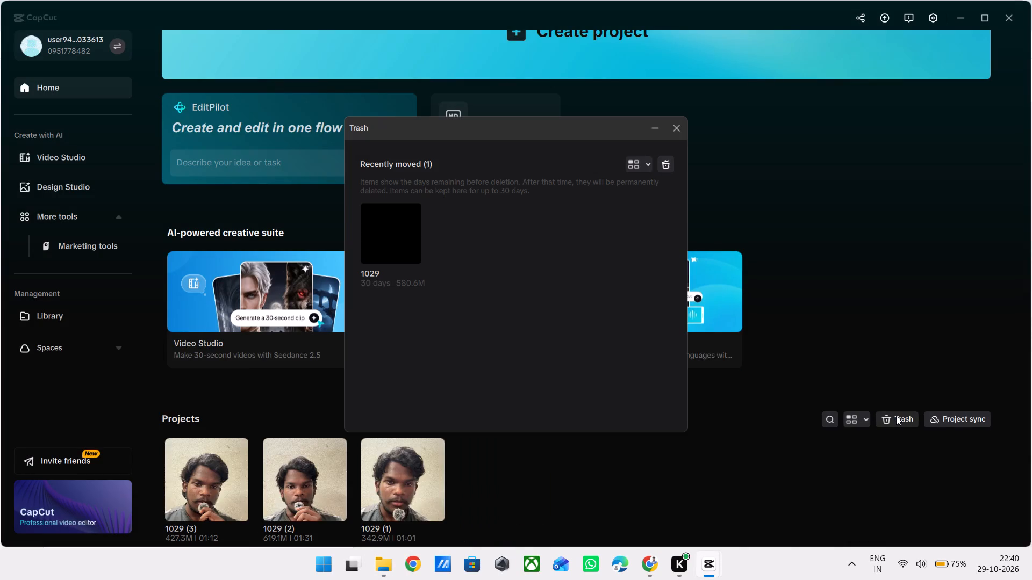
{"action": "left_click", "coordinate": [658, 128]}
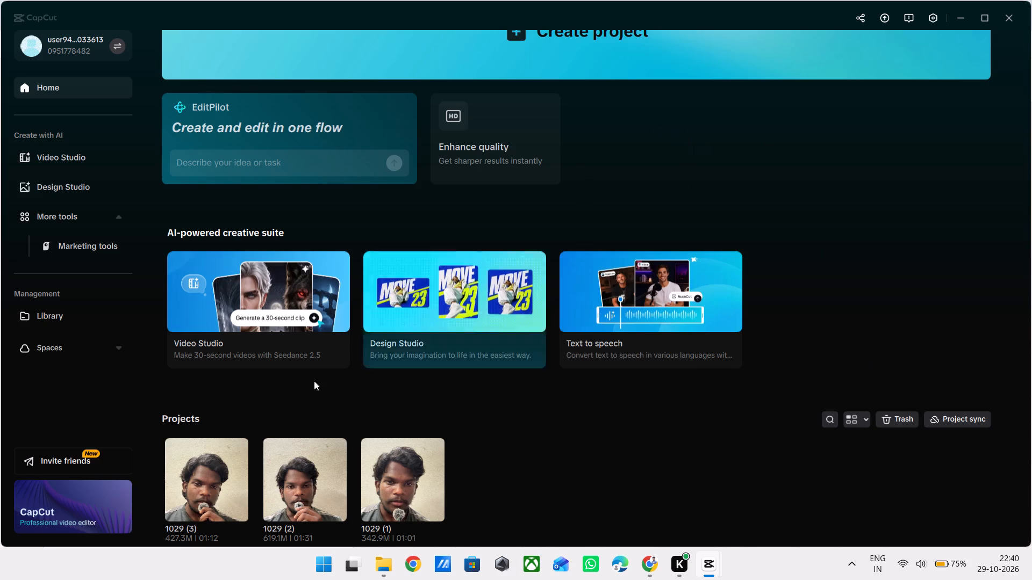
Open projects 1029 (3) and 1029 (2) in turn, play the start of each, and close them again.
{"action": "left_click", "coordinate": [214, 490]}
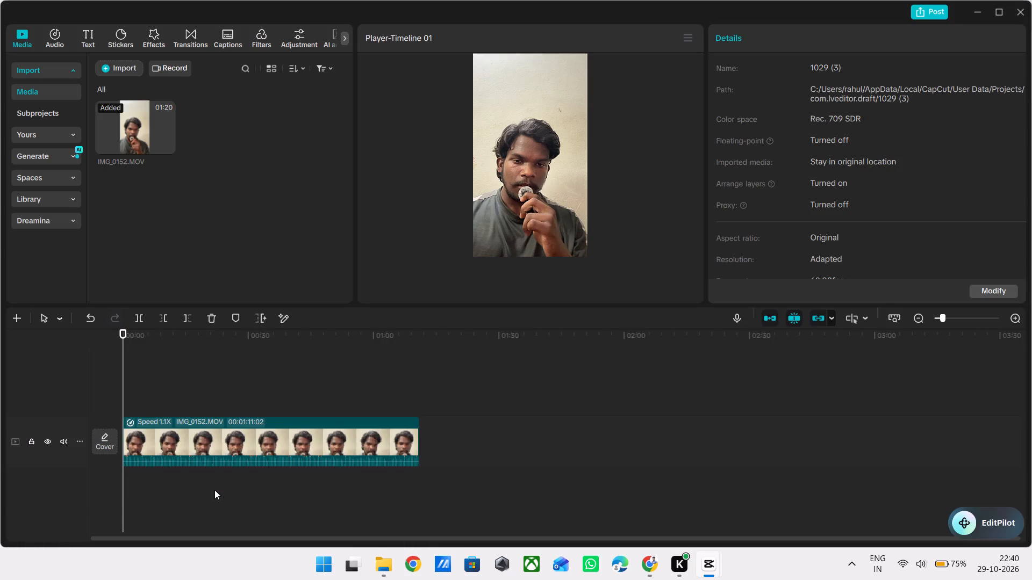
{"action": "key", "text": "space"}
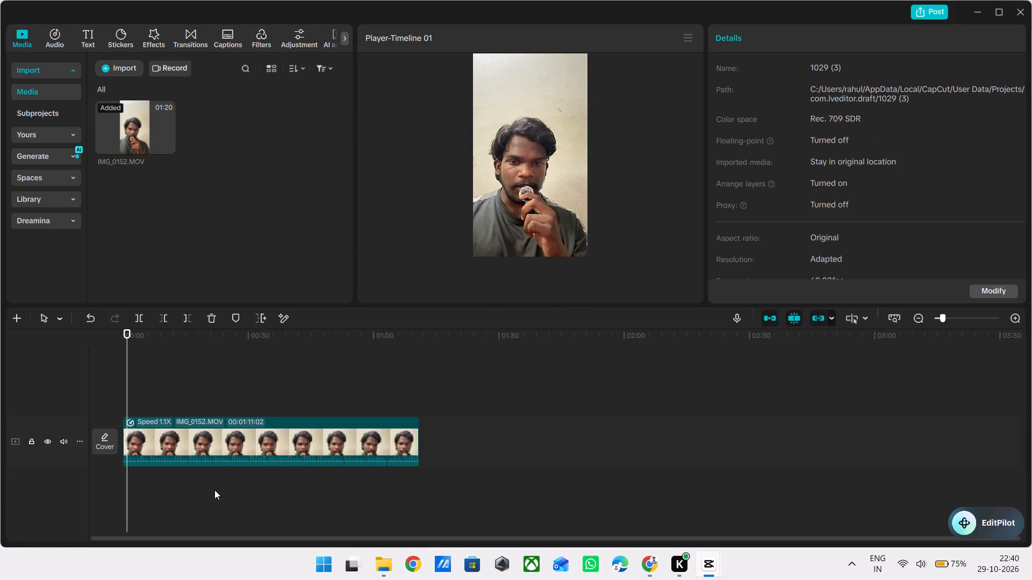
{"action": "left_click", "coordinate": [1022, 15]}
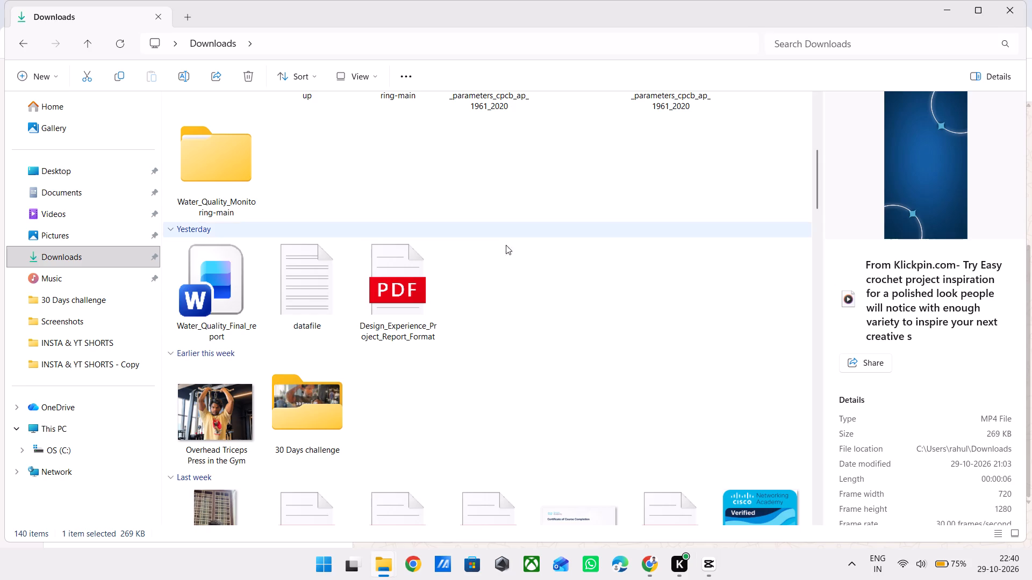
{"action": "scroll", "coordinate": [331, 391], "scroll_direction": "down", "scroll_amount": 2}
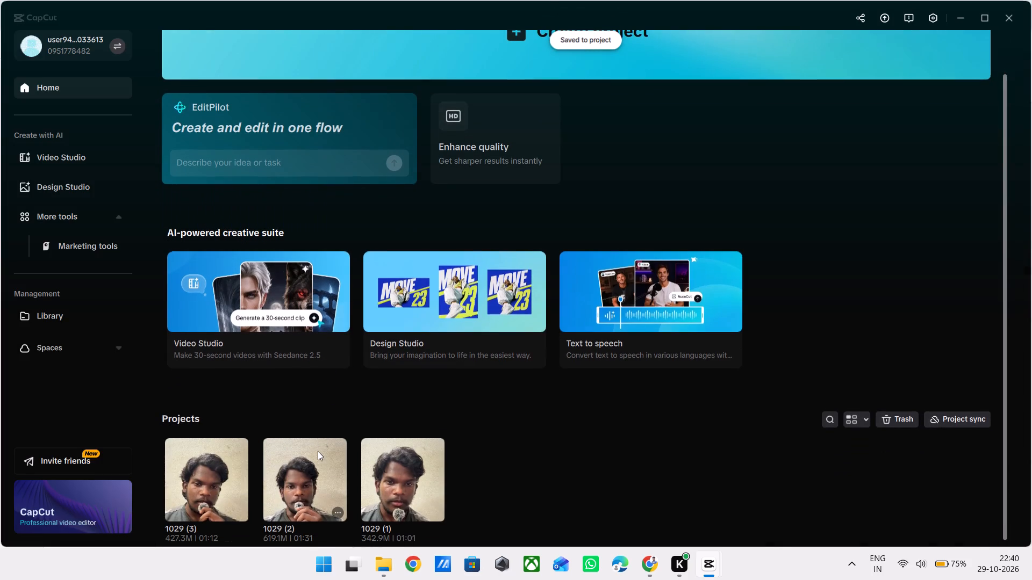
{"action": "left_click", "coordinate": [318, 456]}
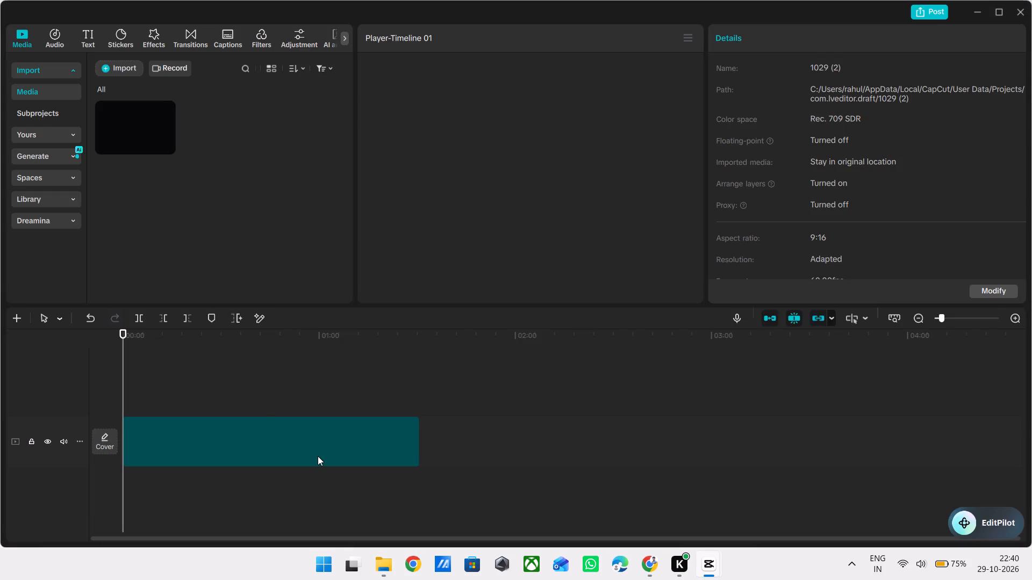
{"action": "key", "text": "space"}
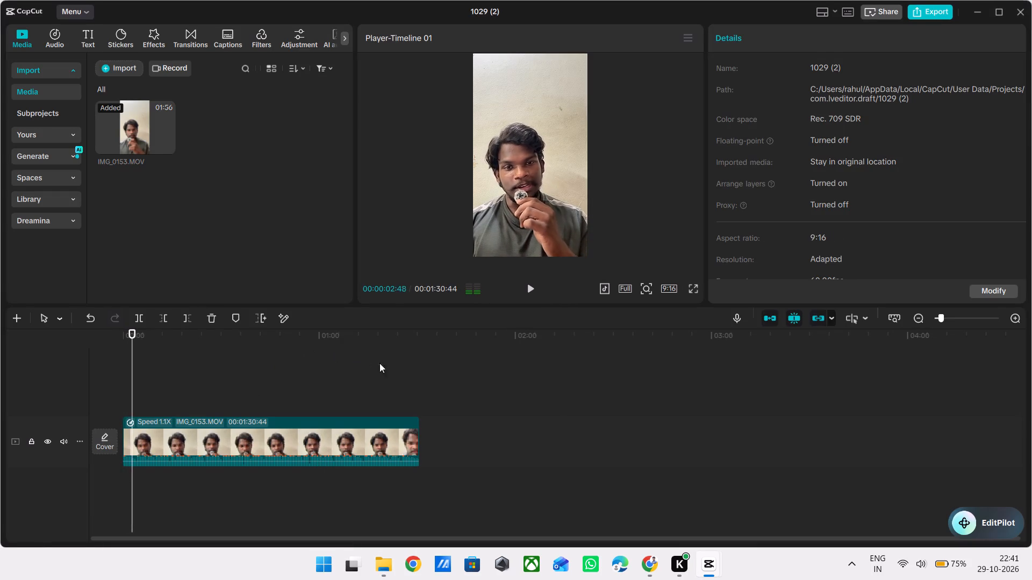
{"action": "left_click", "coordinate": [1024, 9]}
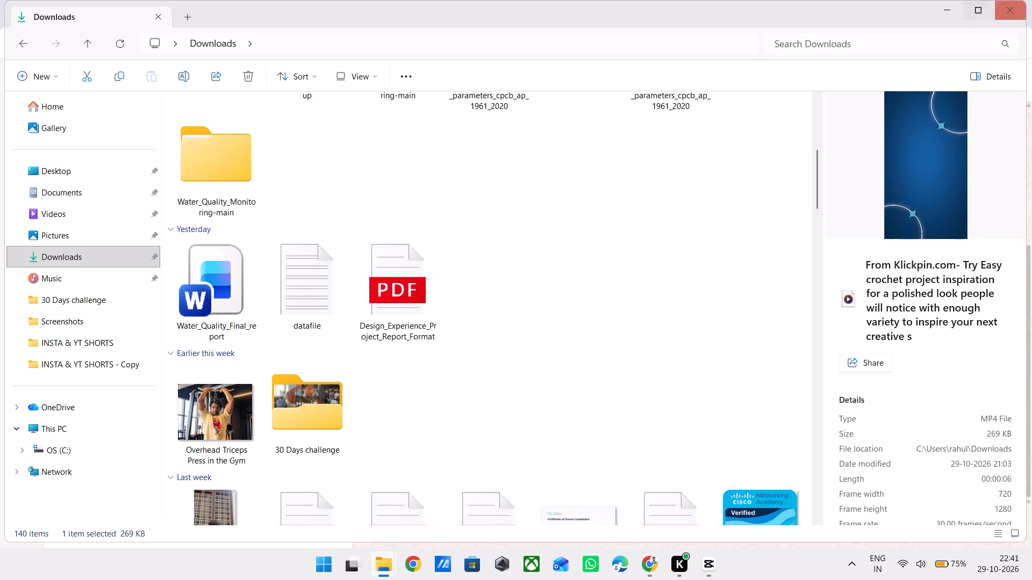
Open project 1029 (1) and play the opening seconds of its video.
{"action": "scroll", "coordinate": [391, 374], "scroll_direction": "down", "scroll_amount": 4}
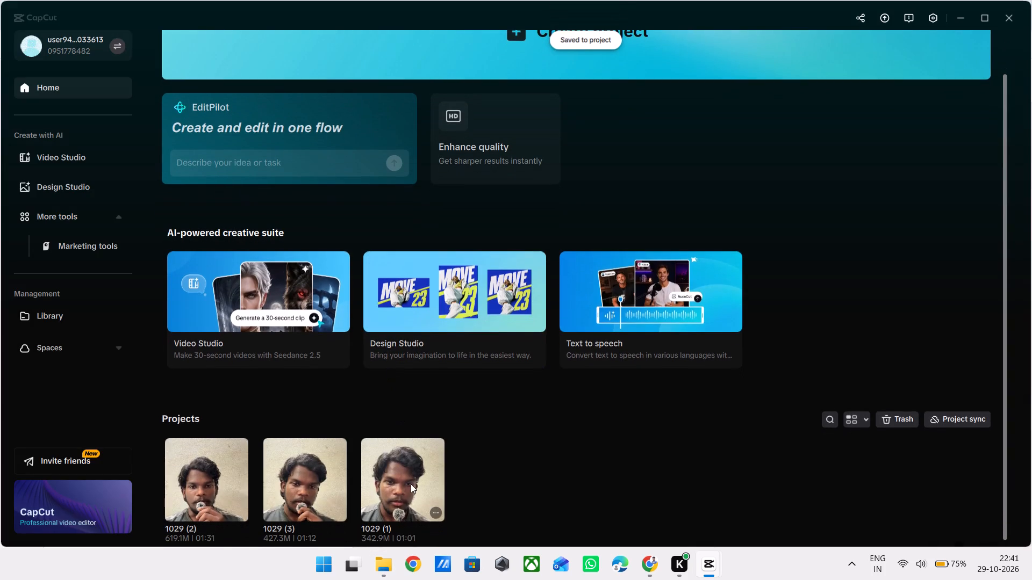
{"action": "left_click", "coordinate": [411, 484]}
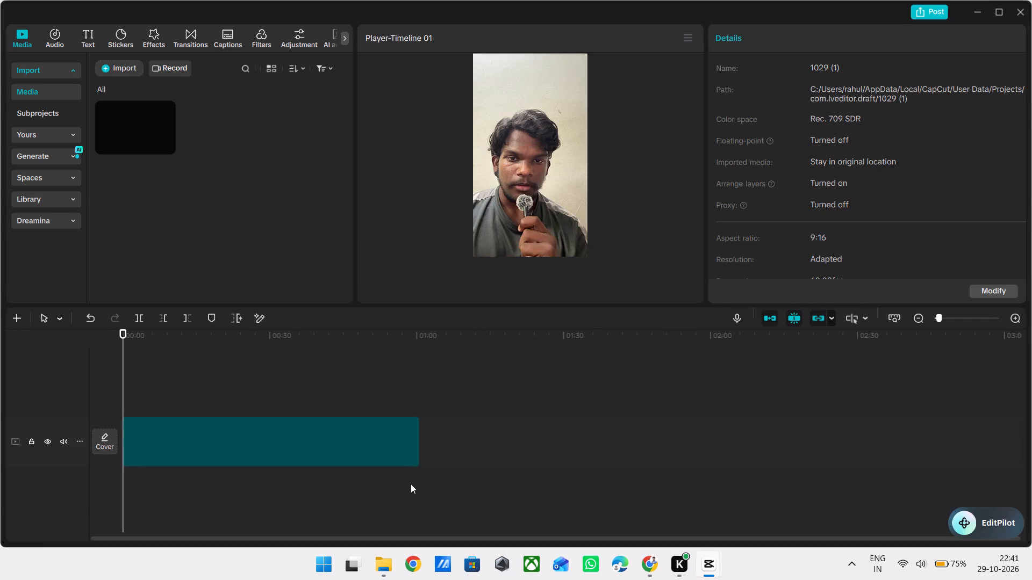
{"action": "key", "text": "space"}
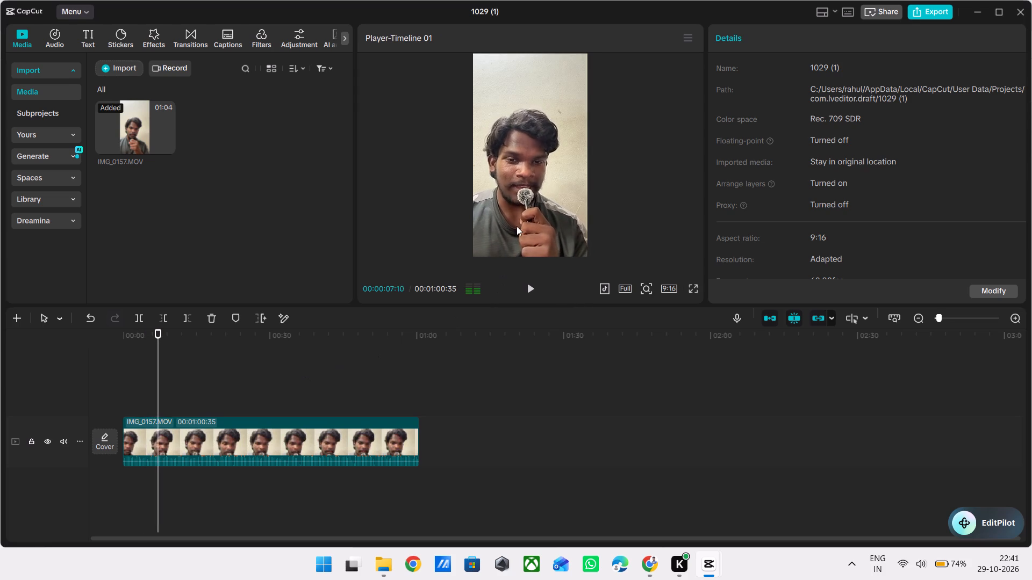
Crop about the top quarter off the IMG_0157.MOV clip, removing the empty wall above the head.
{"action": "left_click", "coordinate": [259, 449]}
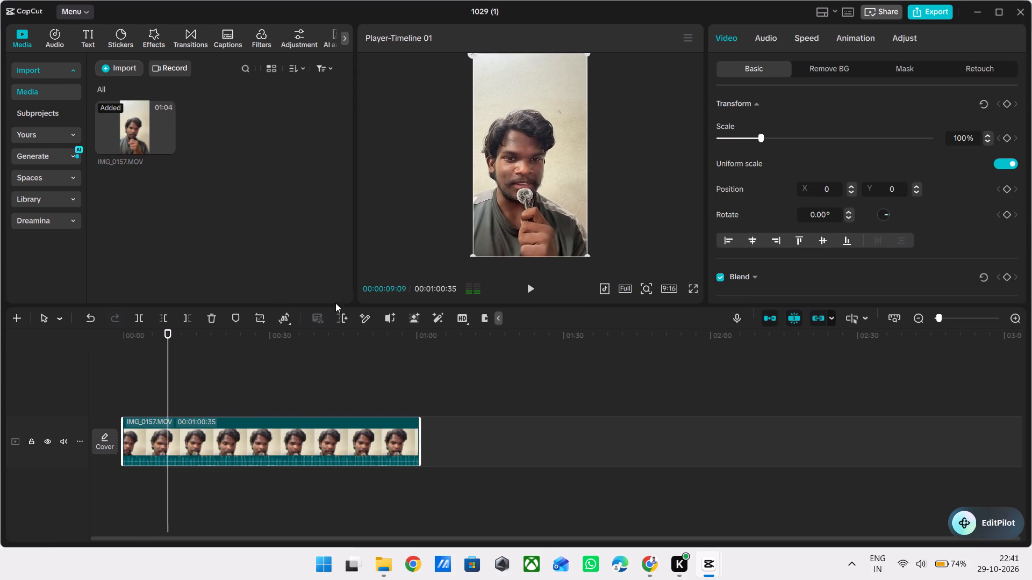
{"action": "left_click", "coordinate": [259, 320]}
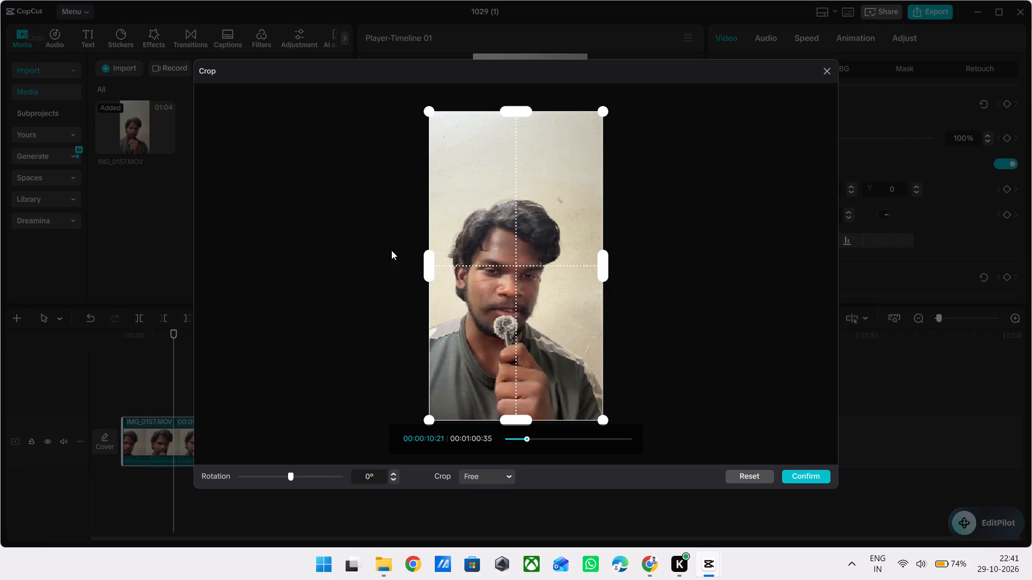
{"action": "left_click_drag", "start_coordinate": [518, 111], "coordinate": [542, 193]}
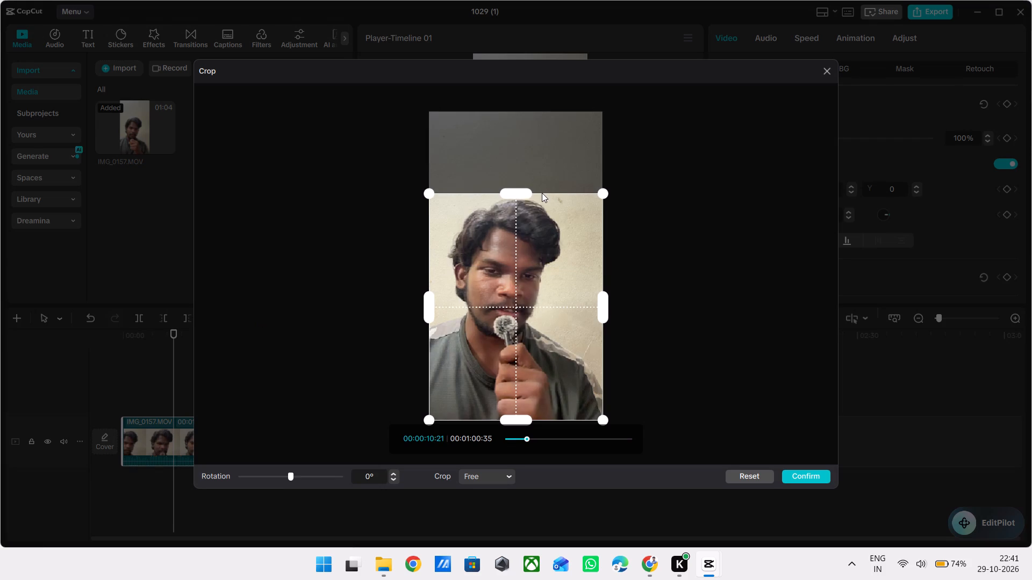
{"action": "left_click_drag", "start_coordinate": [542, 193], "coordinate": [543, 192]}
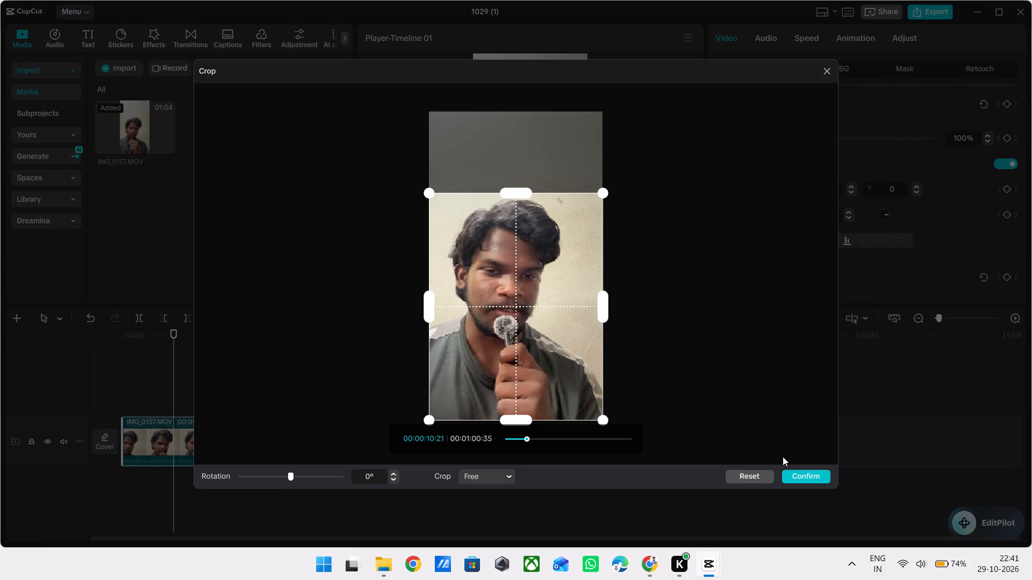
{"action": "left_click", "coordinate": [812, 479]}
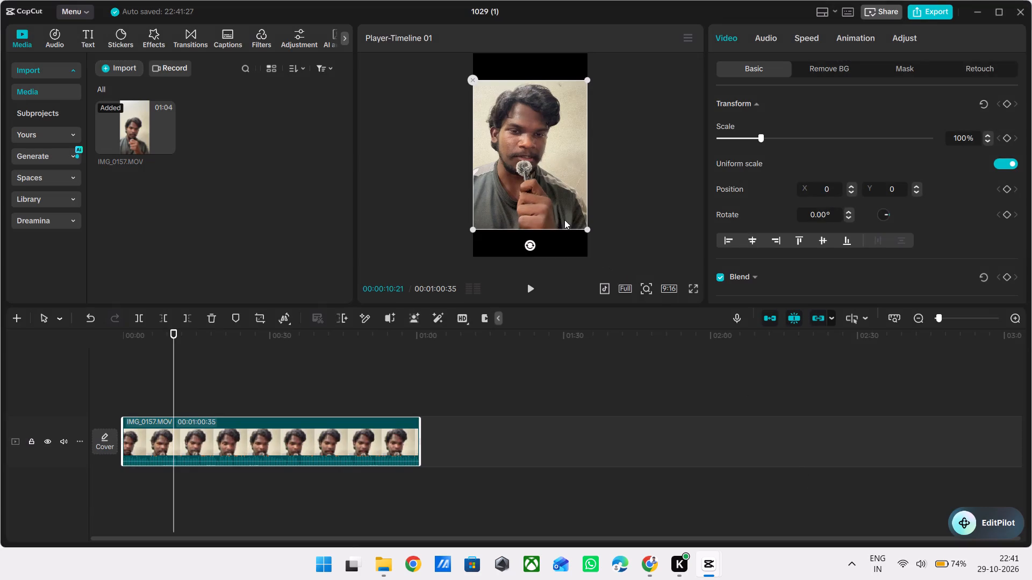
Move the cropped clip down to the bottom of the 9:16 frame, horizontally centred at X 0, Y about -1039.
{"action": "left_click_drag", "start_coordinate": [564, 220], "coordinate": [564, 246]}
{"action": "left_click_drag", "start_coordinate": [558, 171], "coordinate": [558, 219]}
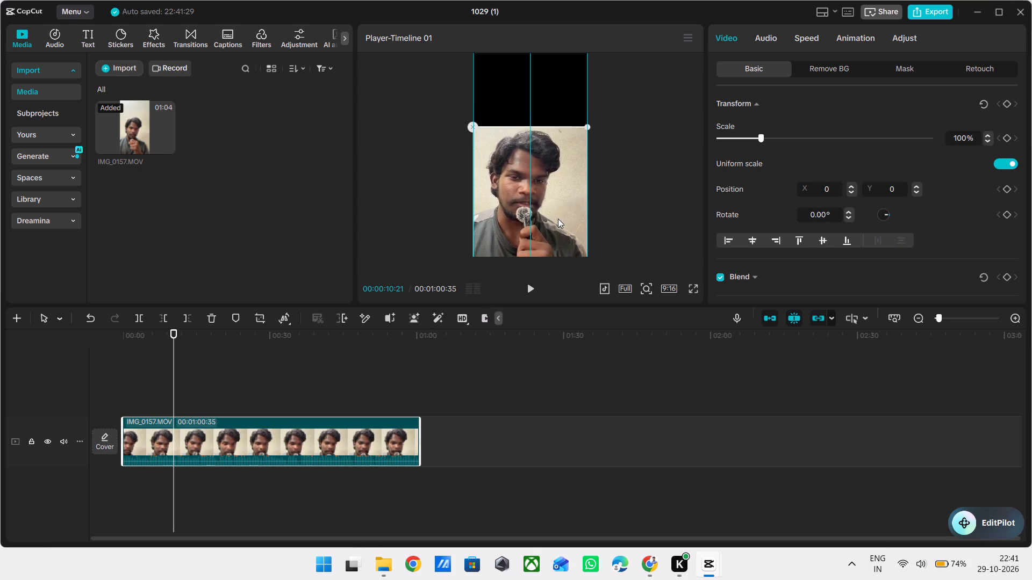
{"action": "left_click_drag", "start_coordinate": [558, 219], "coordinate": [560, 226]}
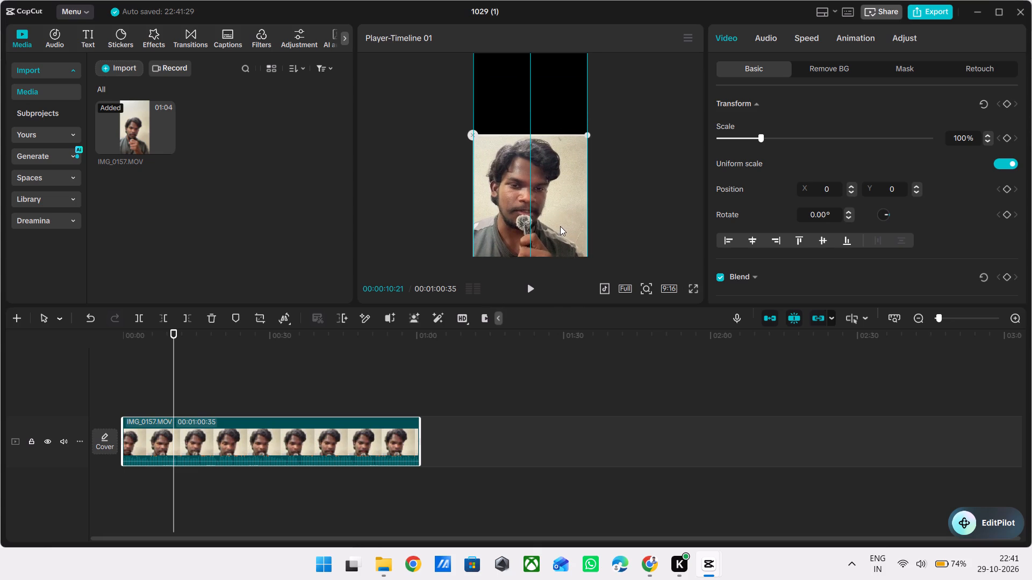
{"action": "left_click_drag", "start_coordinate": [560, 226], "coordinate": [561, 225]}
{"action": "left_click_drag", "start_coordinate": [561, 225], "coordinate": [554, 227]}
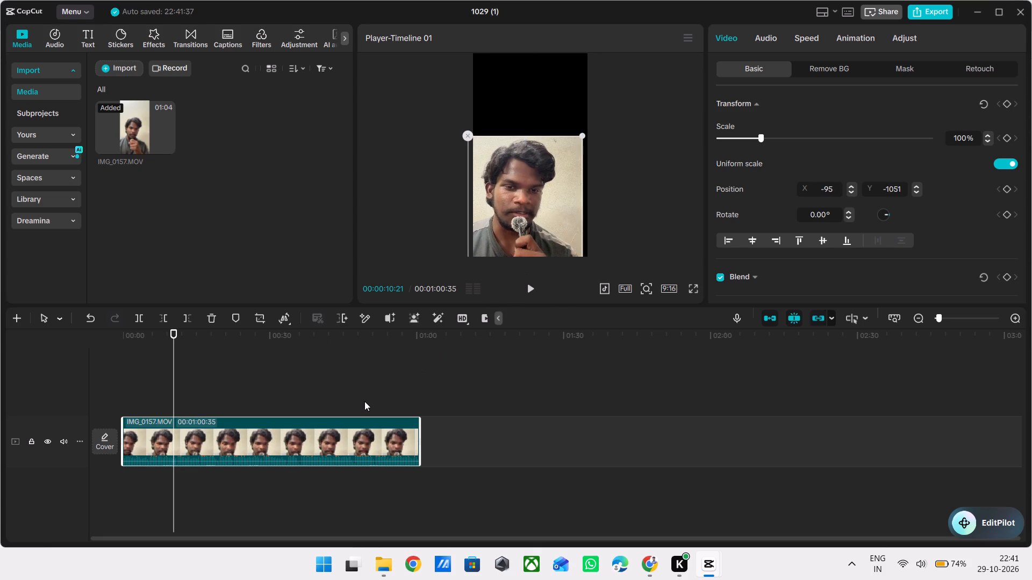
{"action": "left_click", "coordinate": [364, 401]}
{"action": "left_click_drag", "start_coordinate": [364, 401], "coordinate": [283, 415]}
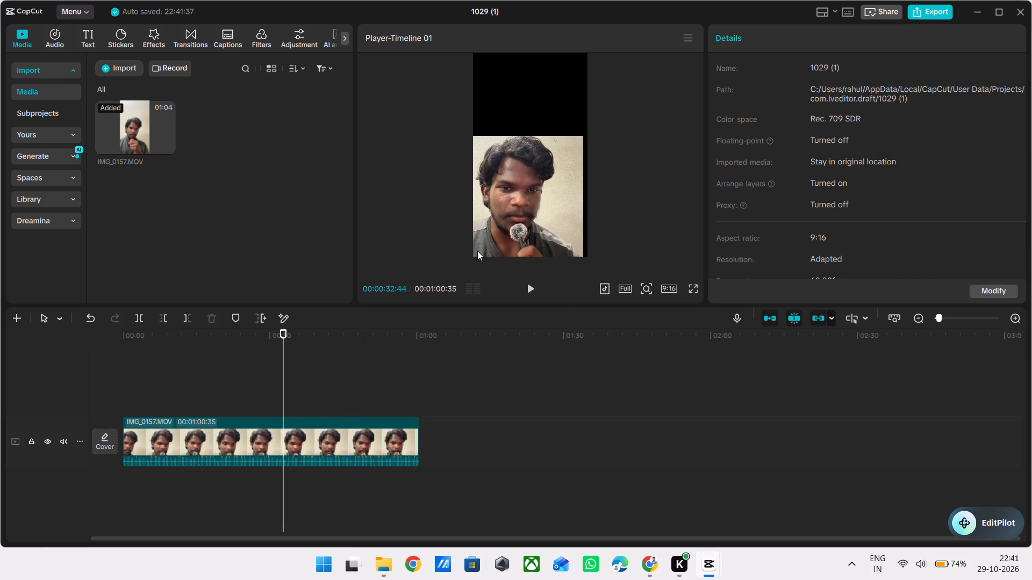
{"action": "left_click", "coordinate": [522, 230]}
{"action": "left_click_drag", "start_coordinate": [522, 230], "coordinate": [528, 230]}
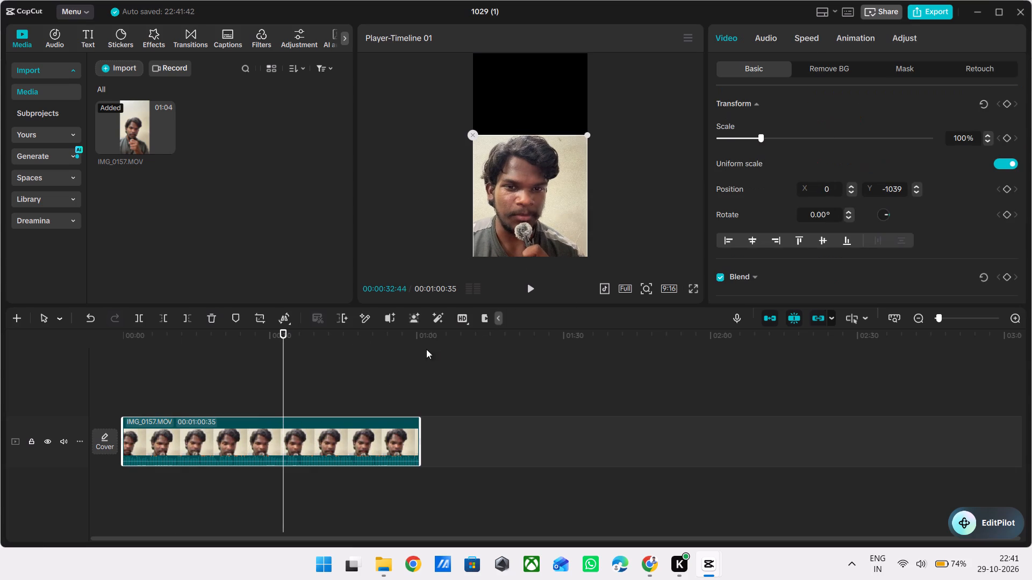
Play the video from the beginning in full screen to review the cropped and repositioned framing.
{"action": "left_click", "coordinate": [391, 394]}
{"action": "left_click_drag", "start_coordinate": [391, 394], "coordinate": [67, 466]}
{"action": "key", "text": "space"}
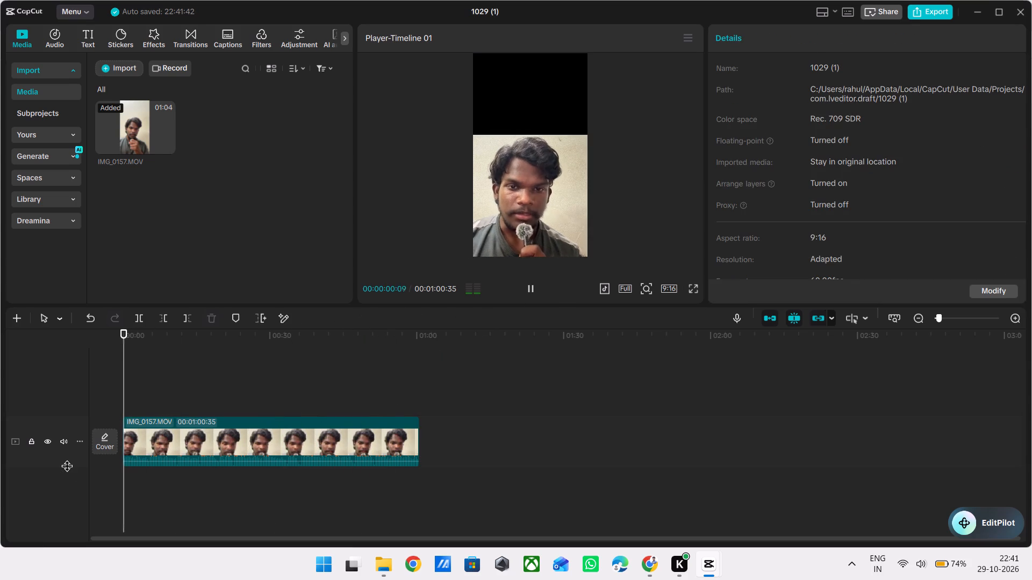
{"action": "left_click", "coordinate": [691, 288]}
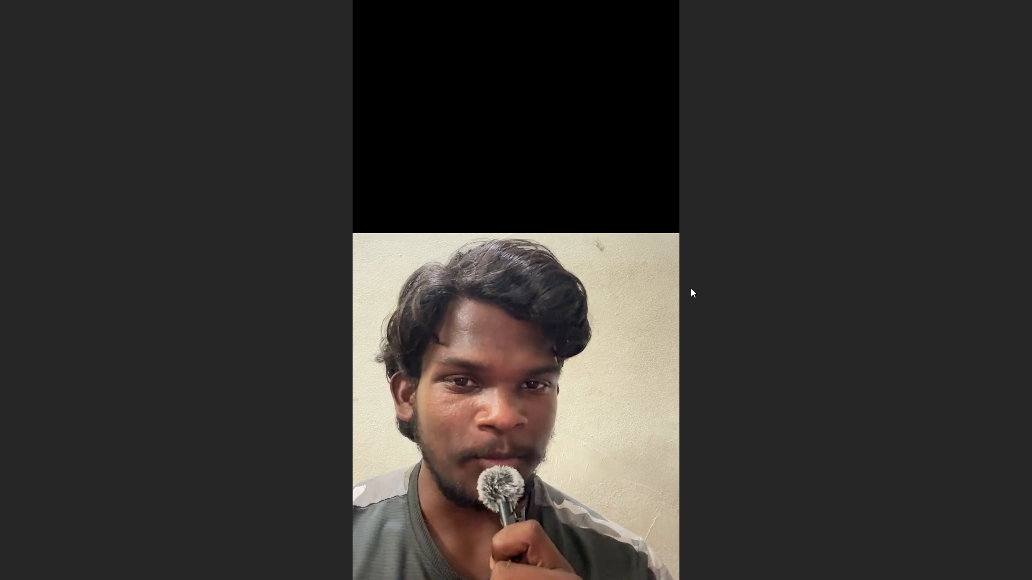
{"action": "key", "text": "Escape"}
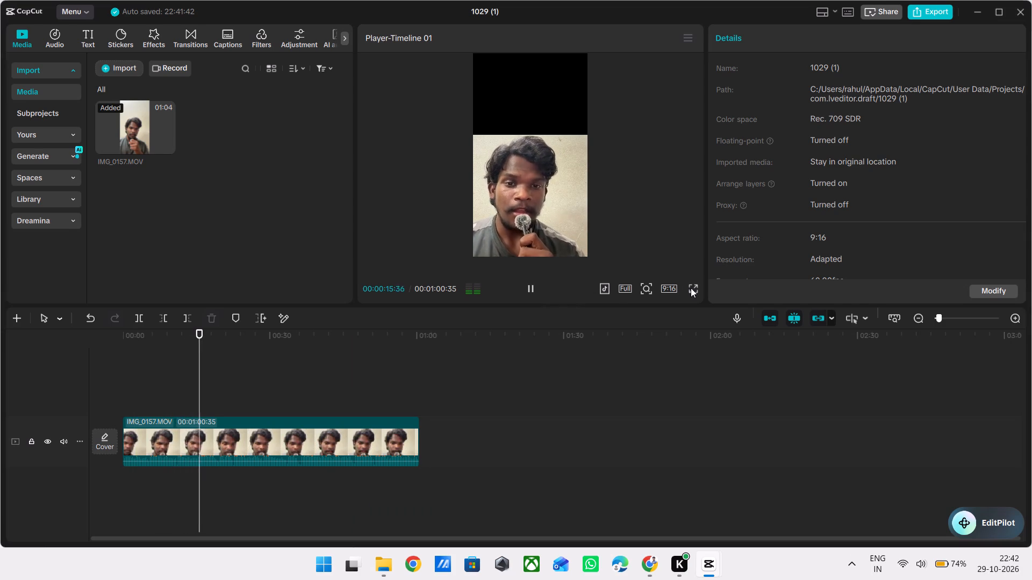
Turn on the magic-wand enhancement for the IMG_0157.MOV clip, leaving its crop as it is.
{"action": "left_click", "coordinate": [376, 446]}
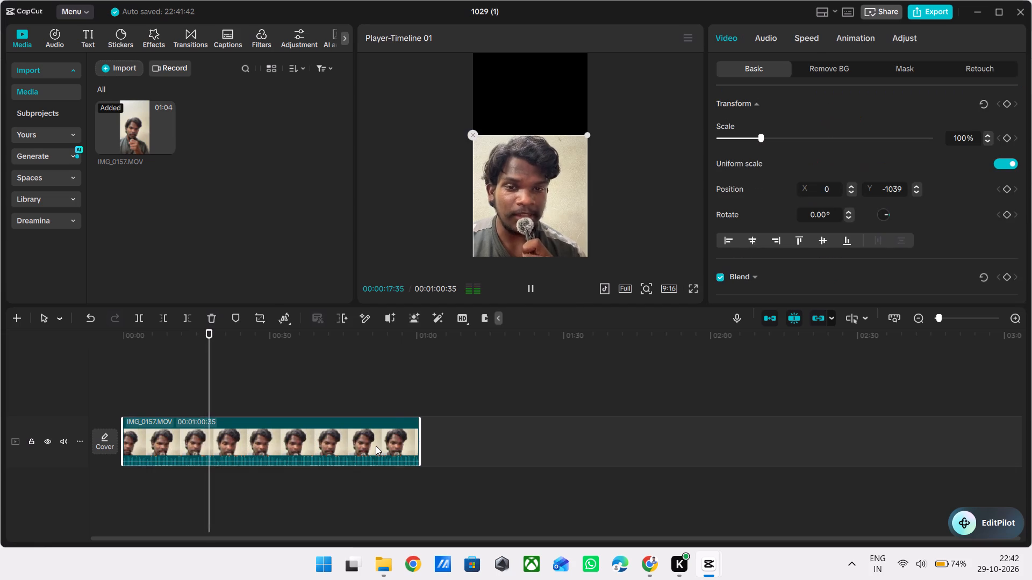
{"action": "left_click", "coordinate": [439, 317]}
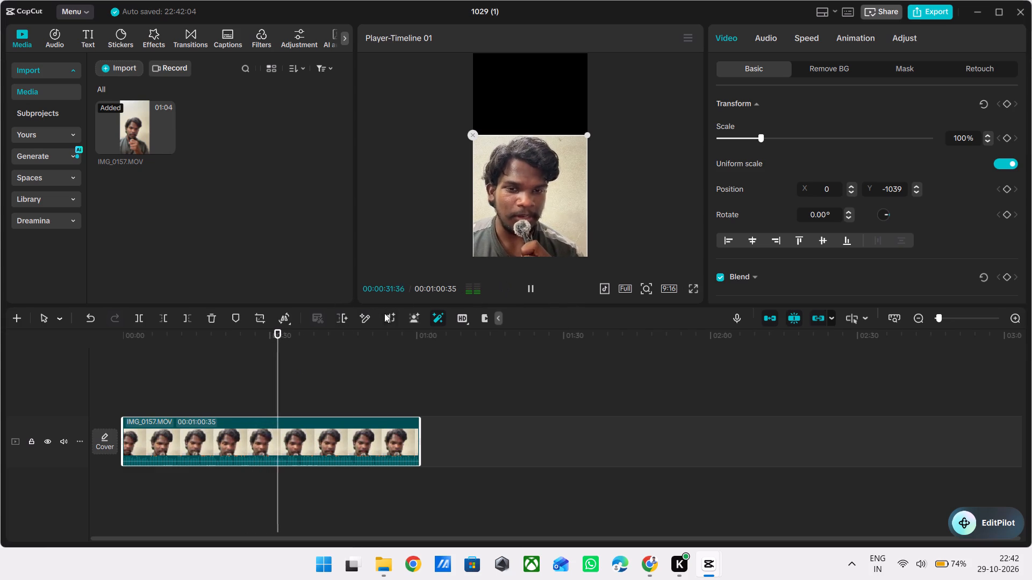
{"action": "left_click", "coordinate": [263, 321]}
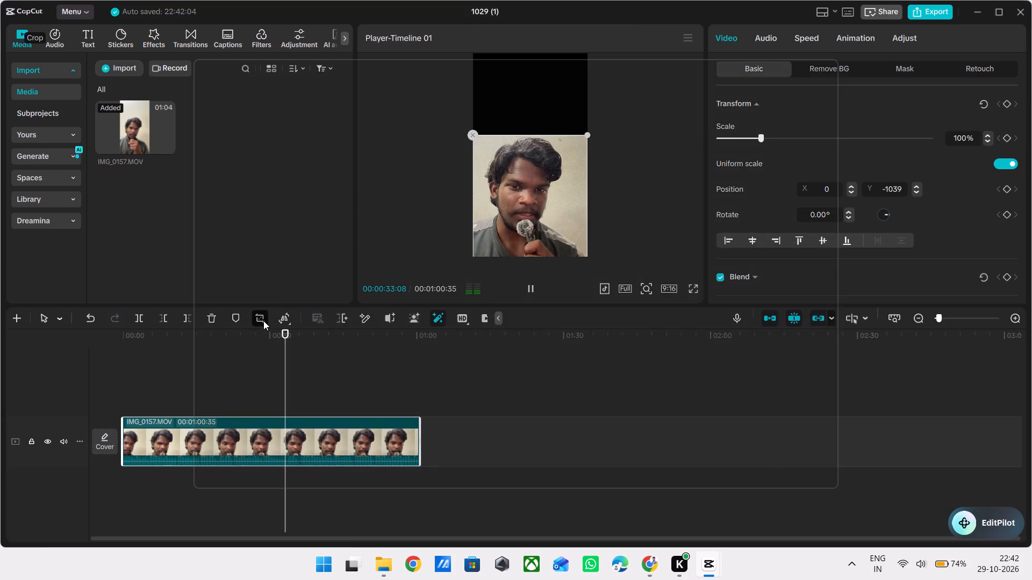
{"action": "left_click", "coordinate": [825, 75]}
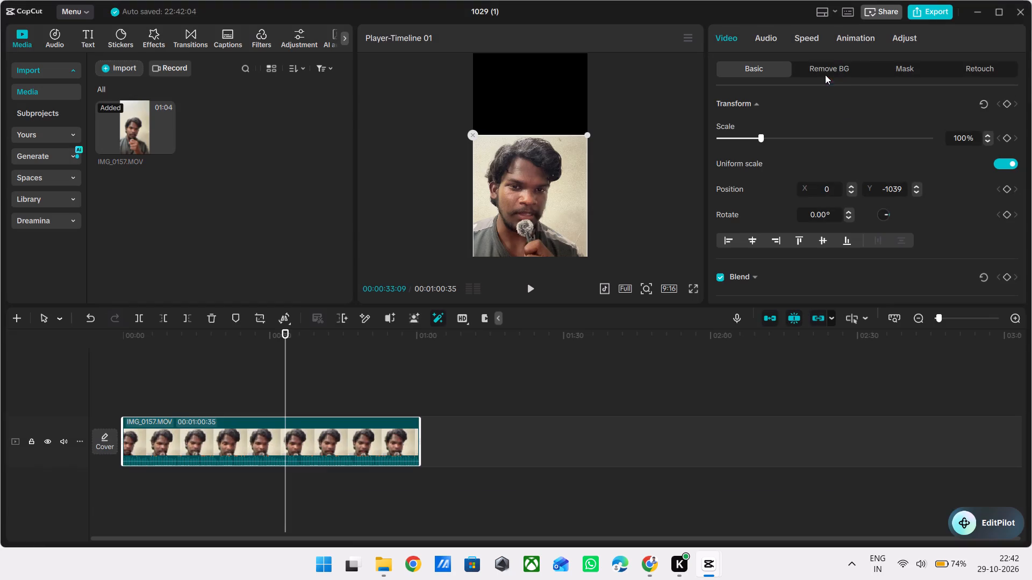
Play the enhanced, cropped clip in full screen from about 33 seconds to review its look, and return to the editor.
{"action": "key", "text": "space"}
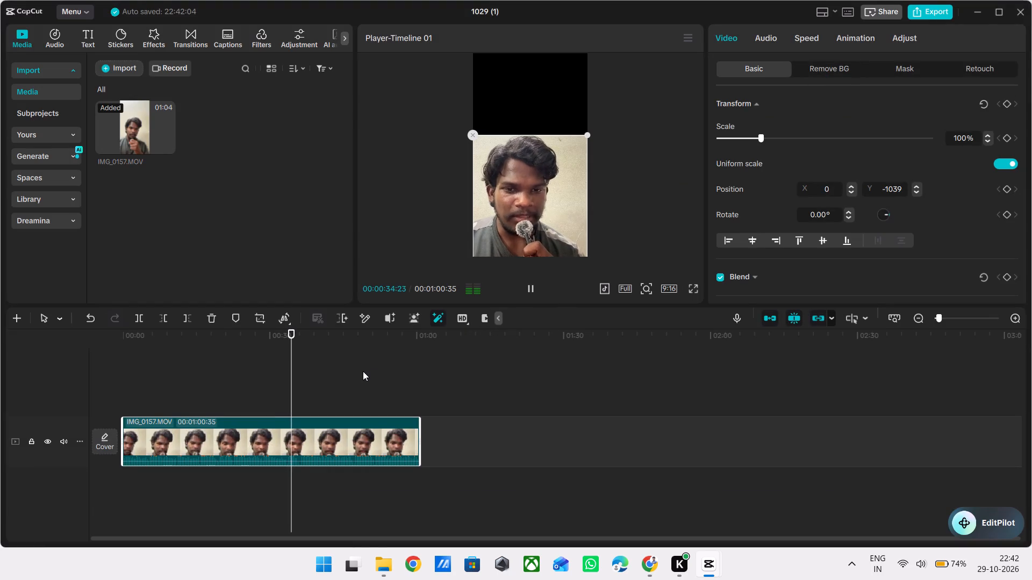
{"action": "left_click", "coordinate": [696, 289]}
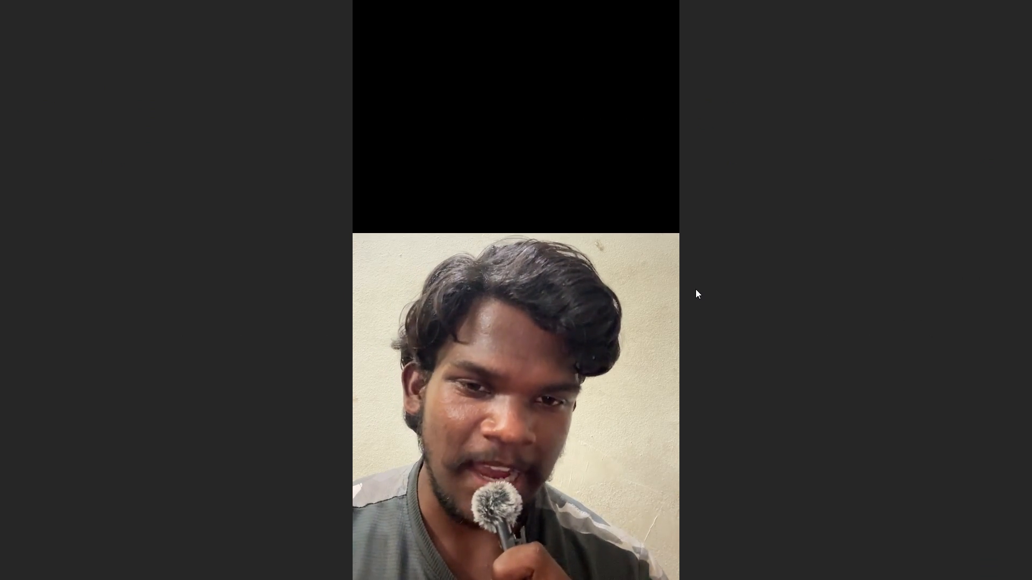
{"action": "key", "text": "Escape"}
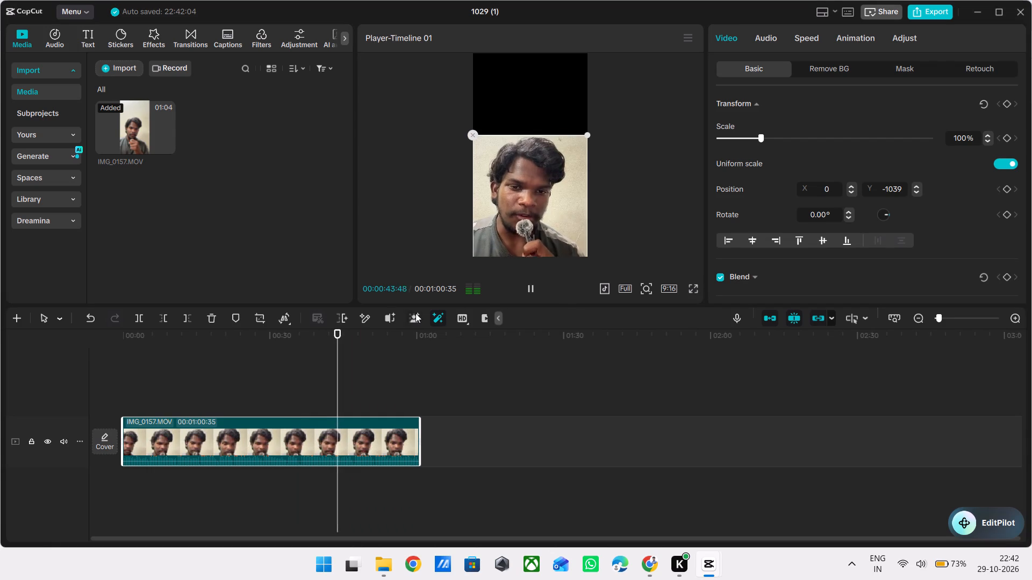
Undo the enhancement, the downward move and the crop on the IMG_0157.MOV clip.
{"action": "key", "text": "ctrl+z"}
{"action": "key", "text": "ctrl+z"}
{"action": "key", "text": "ctrl+z"}
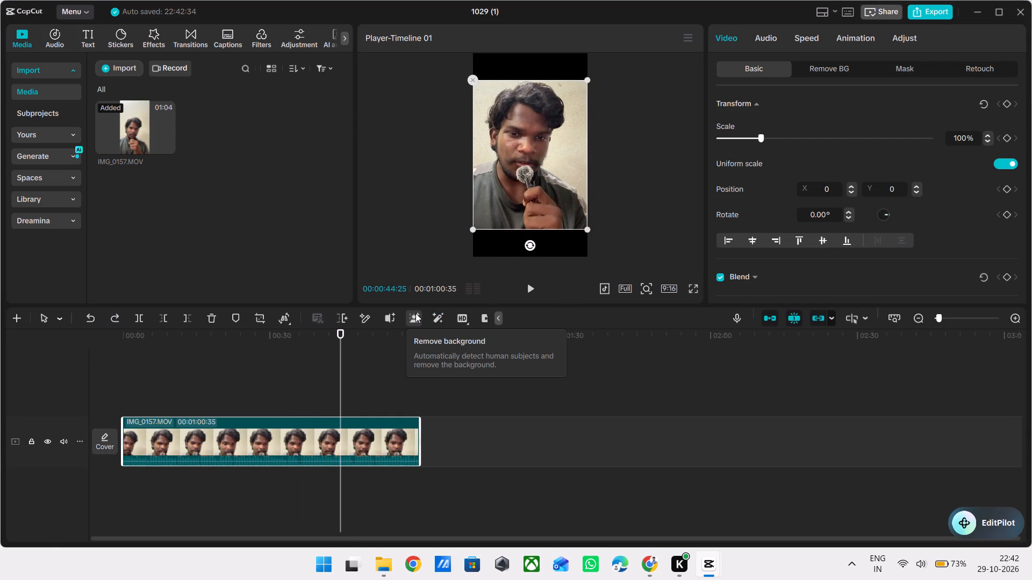
{"action": "key", "text": "ctrl+z"}
Move the uncropped clip down in the 9:16 frame to X 0, Y about -424, leaving a narrow gap above it.
{"action": "left_click_drag", "start_coordinate": [570, 208], "coordinate": [572, 229]}
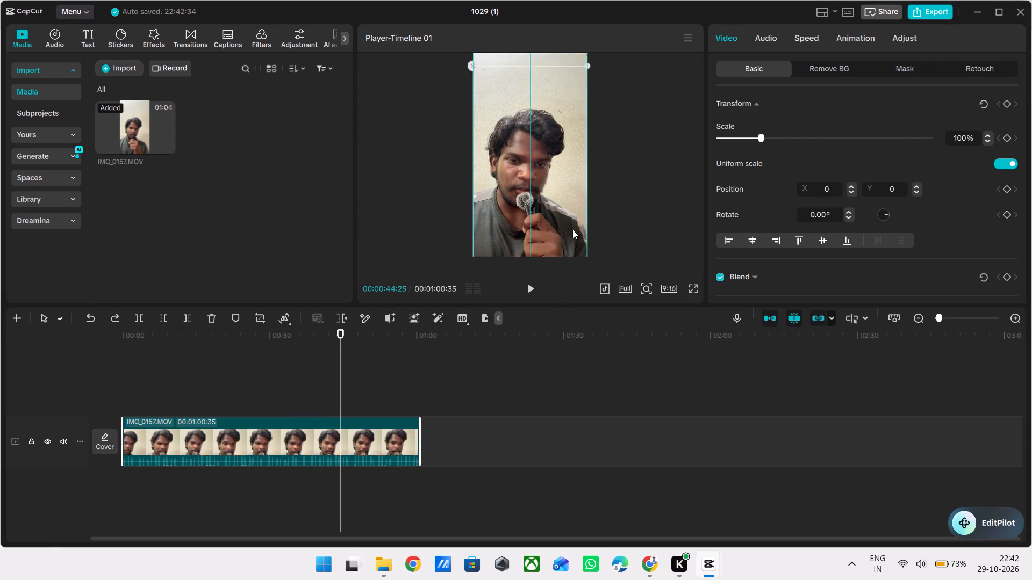
{"action": "left_click_drag", "start_coordinate": [572, 229], "coordinate": [571, 247]}
{"action": "left_click_drag", "start_coordinate": [571, 247], "coordinate": [569, 230]}
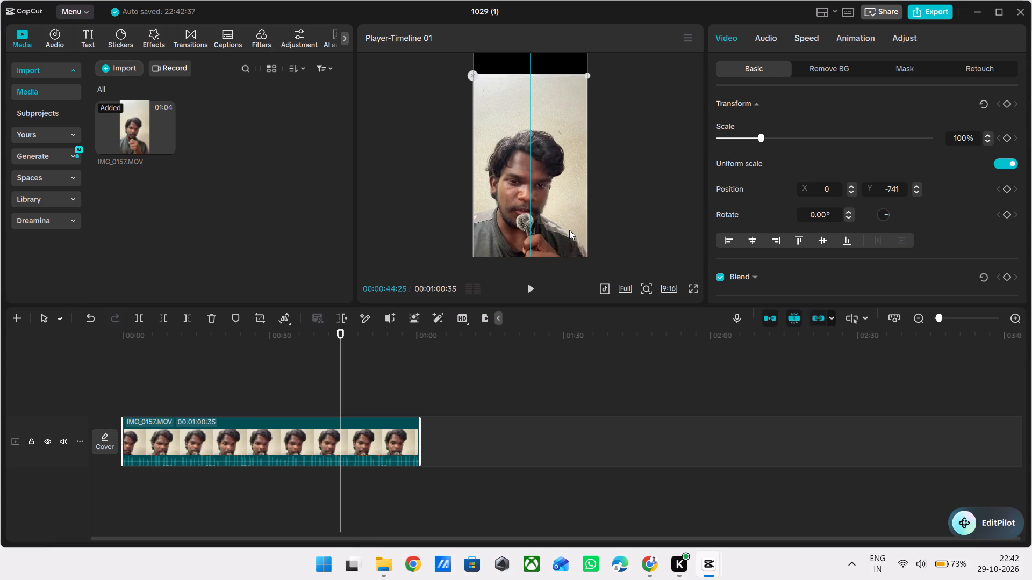
{"action": "left_click_drag", "start_coordinate": [569, 230], "coordinate": [570, 230]}
Play the video on from about 44 seconds to check the new framing, with the clip deselected.
{"action": "key", "text": "space"}
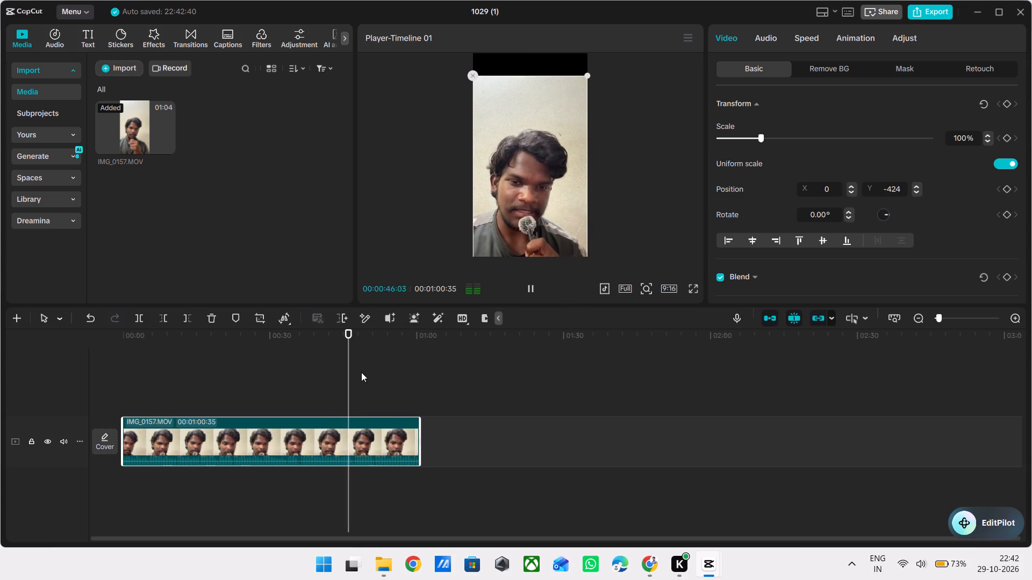
{"action": "left_click", "coordinate": [361, 372]}
{"action": "key", "text": "space"}
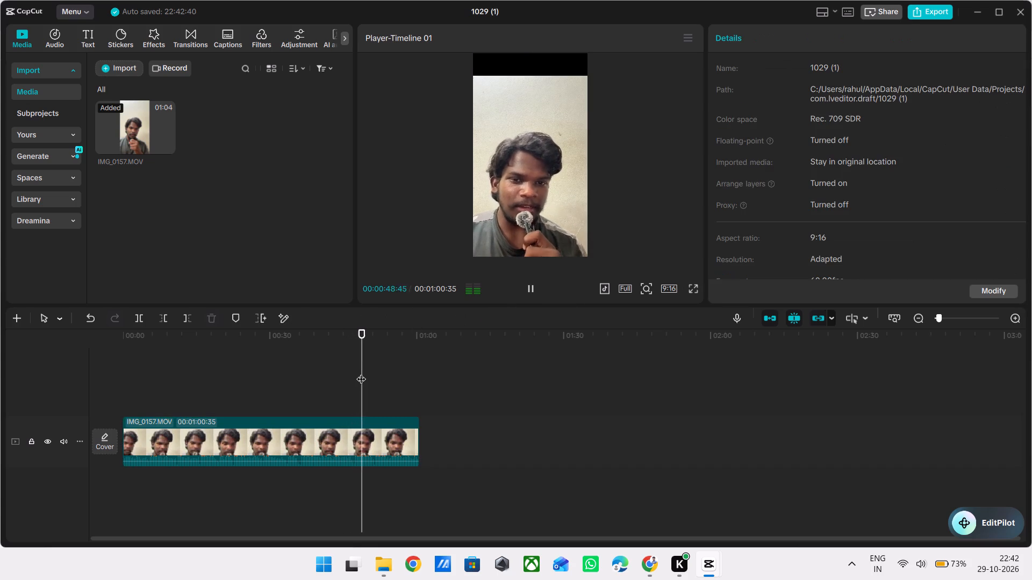
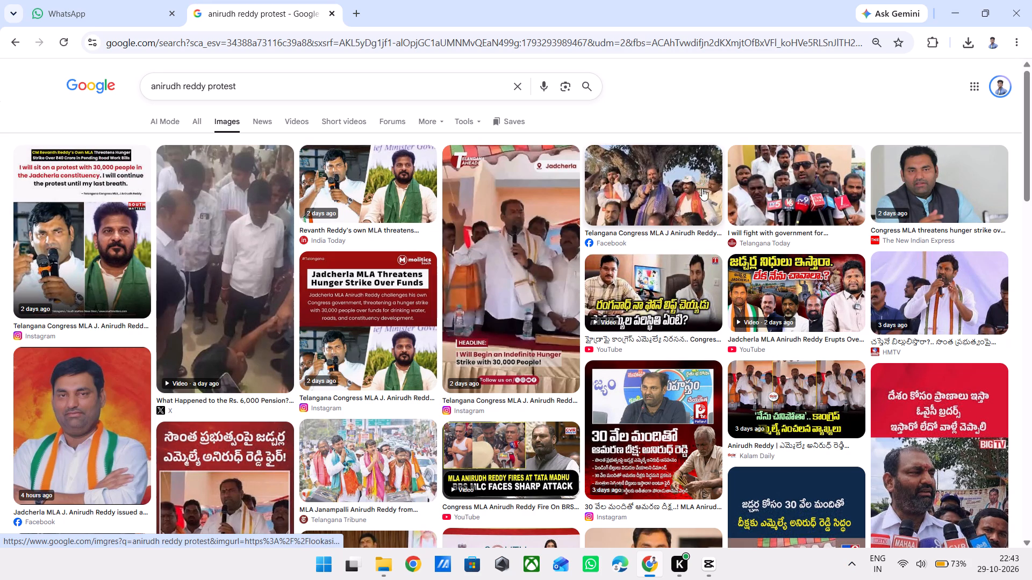
Look through the "anirudh reddy protest" image results and related pictures for a clean photo, previewing the press-microphone shots and the Pallavi TV poster.
{"action": "left_click", "coordinate": [771, 190]}
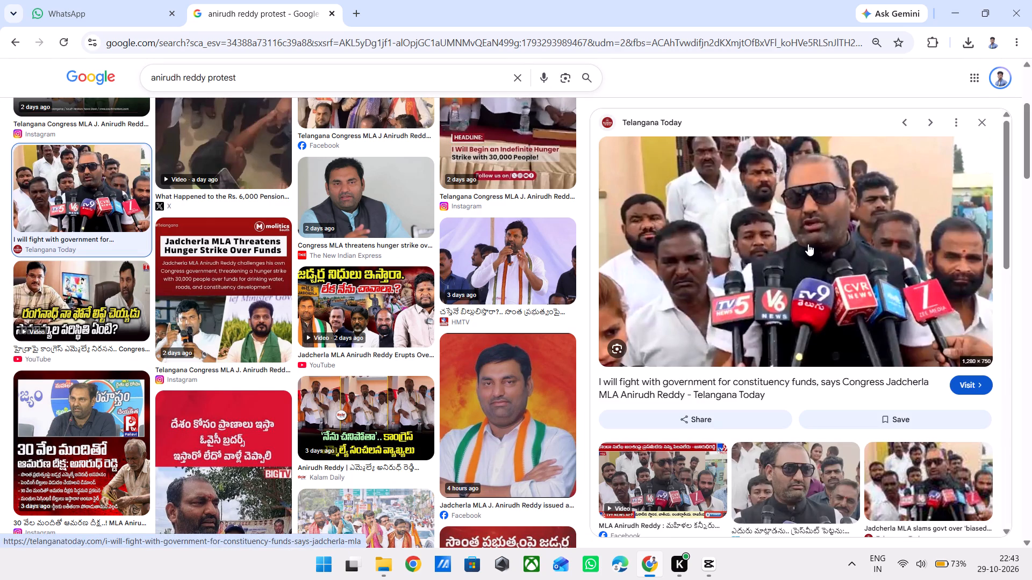
{"action": "scroll", "coordinate": [808, 244], "scroll_direction": "down", "scroll_amount": 1}
{"action": "left_click", "coordinate": [703, 318]}
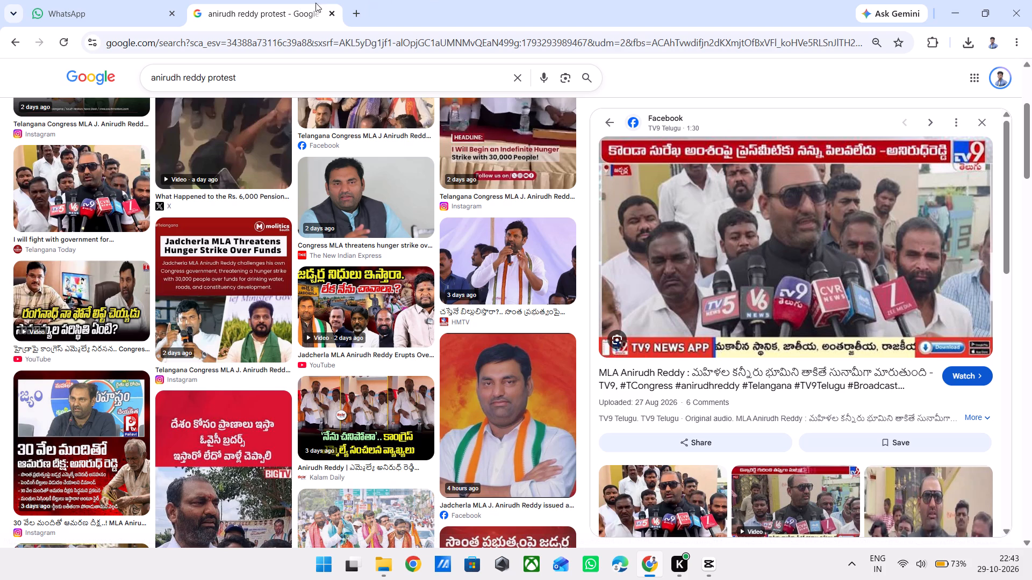
{"action": "left_click", "coordinate": [290, 78]}
{"action": "left_click", "coordinate": [91, 393]}
{"action": "scroll", "coordinate": [856, 390], "scroll_direction": "down", "scroll_amount": 1}
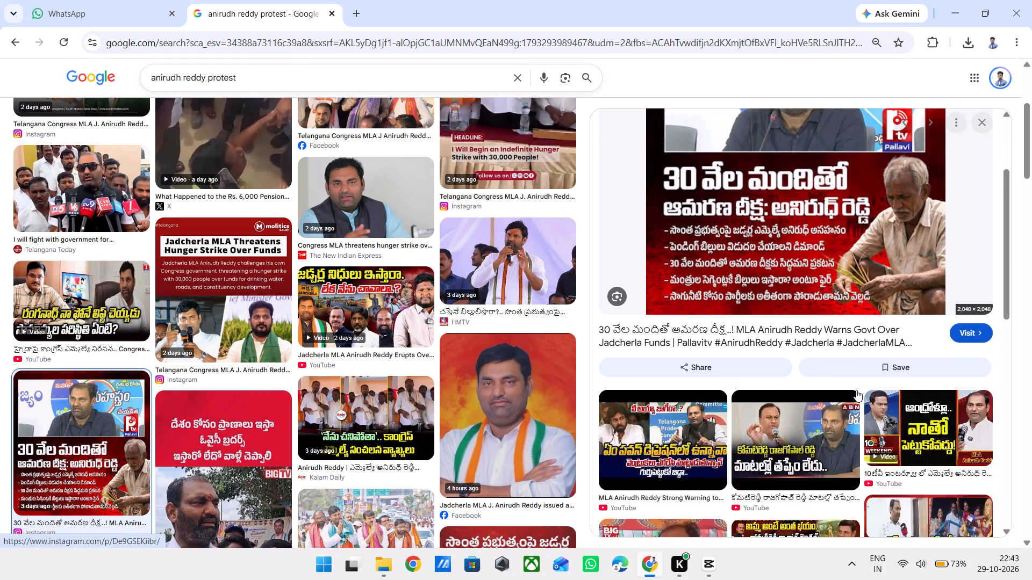
{"action": "scroll", "coordinate": [856, 390], "scroll_direction": "down", "scroll_amount": 1}
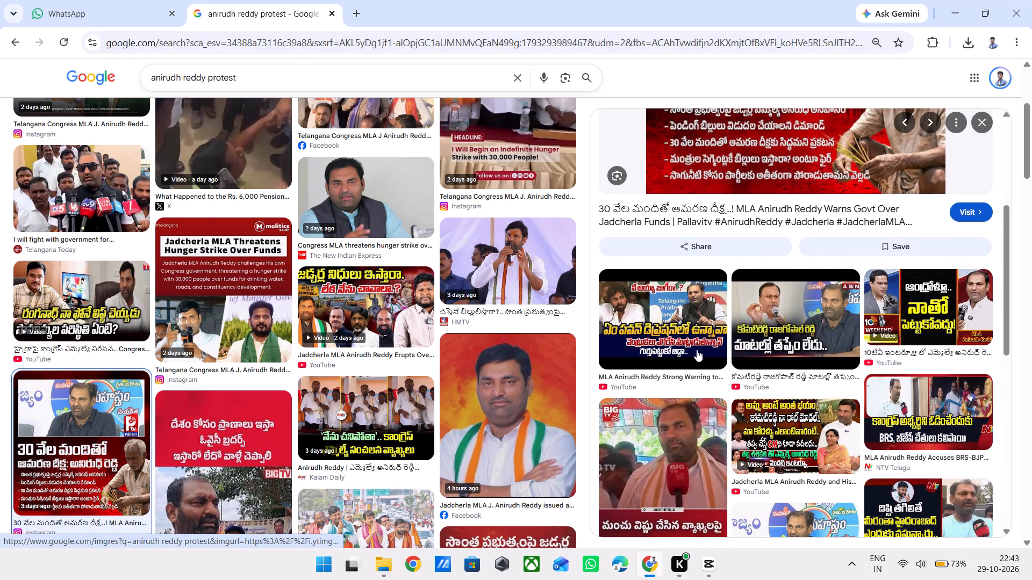
{"action": "scroll", "coordinate": [637, 381], "scroll_direction": "left", "scroll_amount": 1}
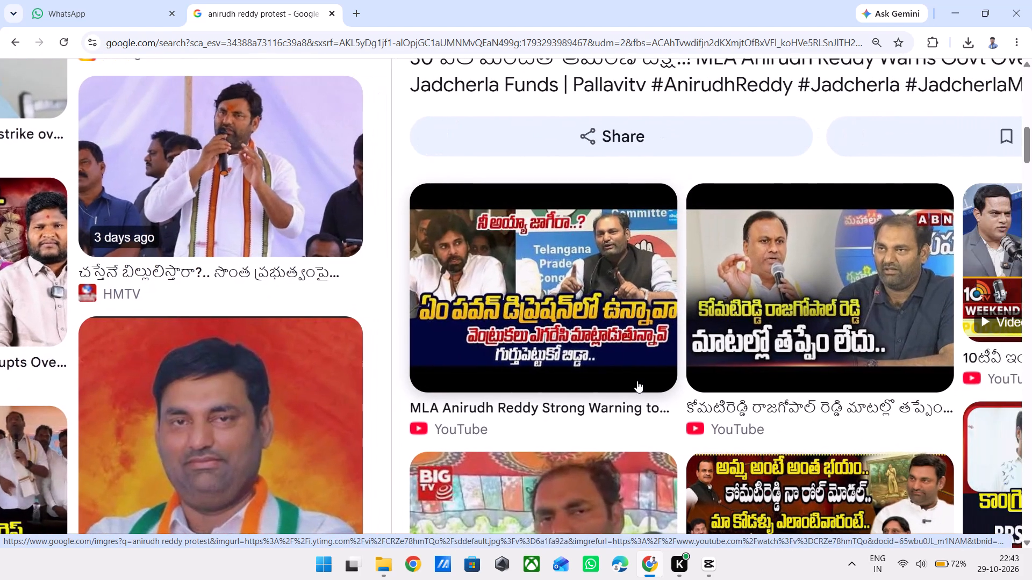
{"action": "scroll", "coordinate": [637, 381], "scroll_direction": "left", "scroll_amount": 1}
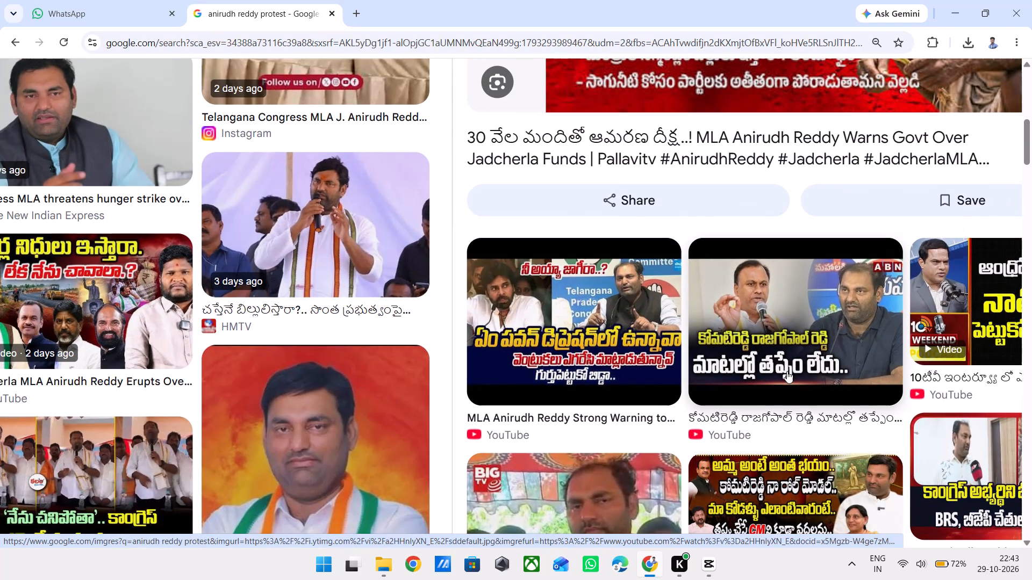
{"action": "scroll", "coordinate": [668, 434], "scroll_direction": "down", "scroll_amount": 1}
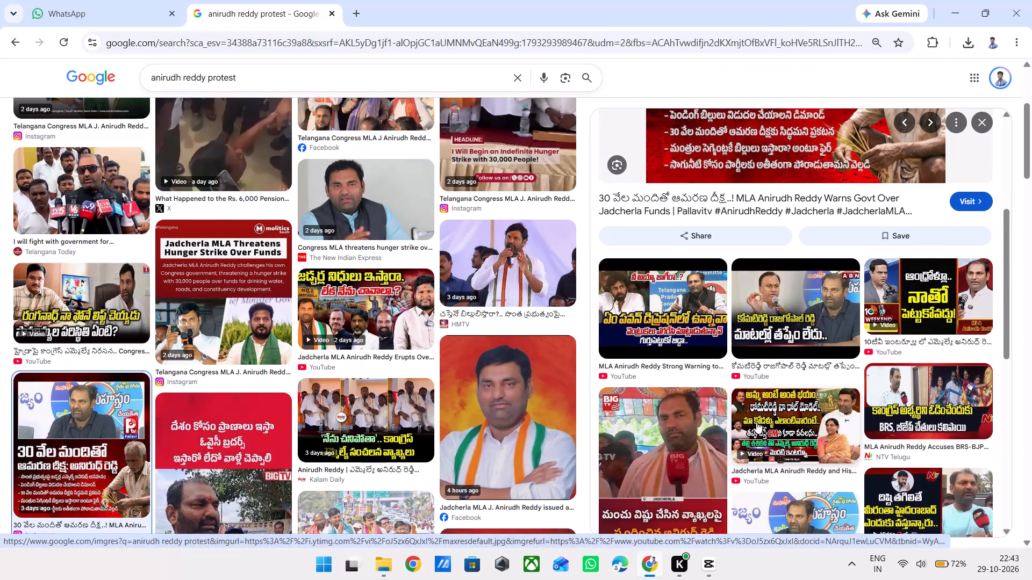
{"action": "scroll", "coordinate": [756, 422], "scroll_direction": "down", "scroll_amount": 1}
{"action": "scroll", "coordinate": [763, 402], "scroll_direction": "up", "scroll_amount": 3}
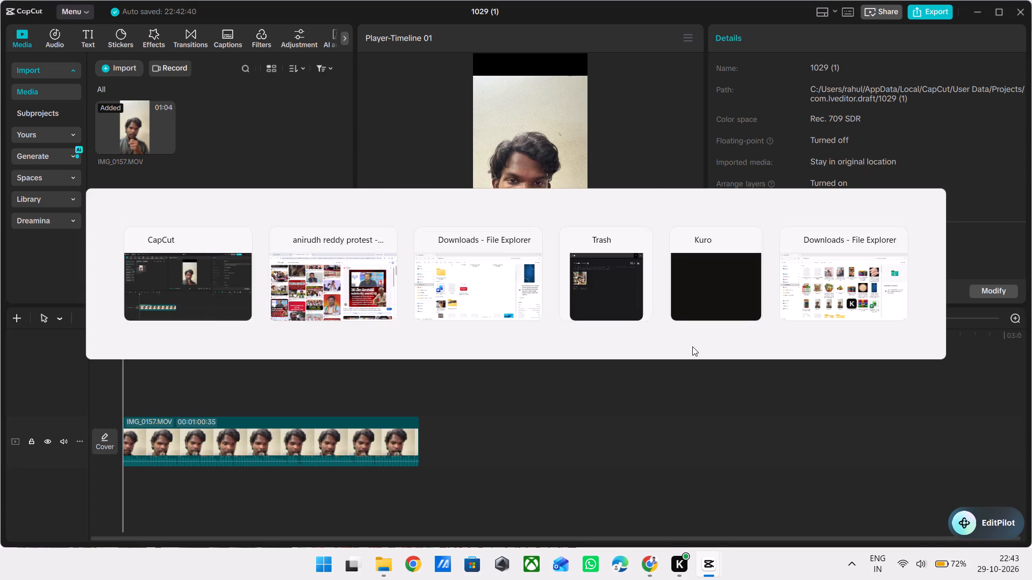
{"action": "scroll", "coordinate": [512, 369], "scroll_direction": "down", "scroll_amount": 2}
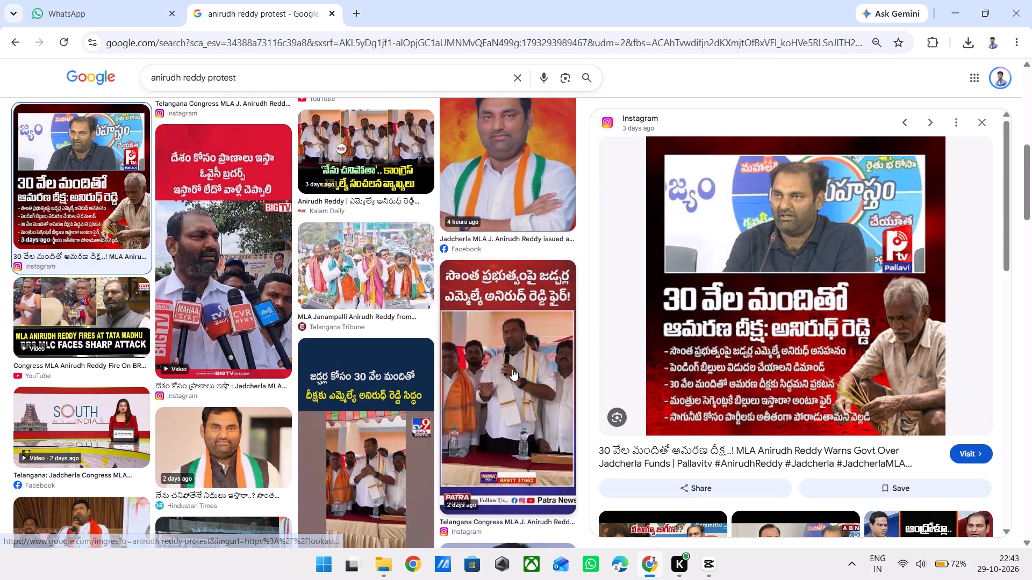
{"action": "scroll", "coordinate": [686, 336], "scroll_direction": "down", "scroll_amount": 3}
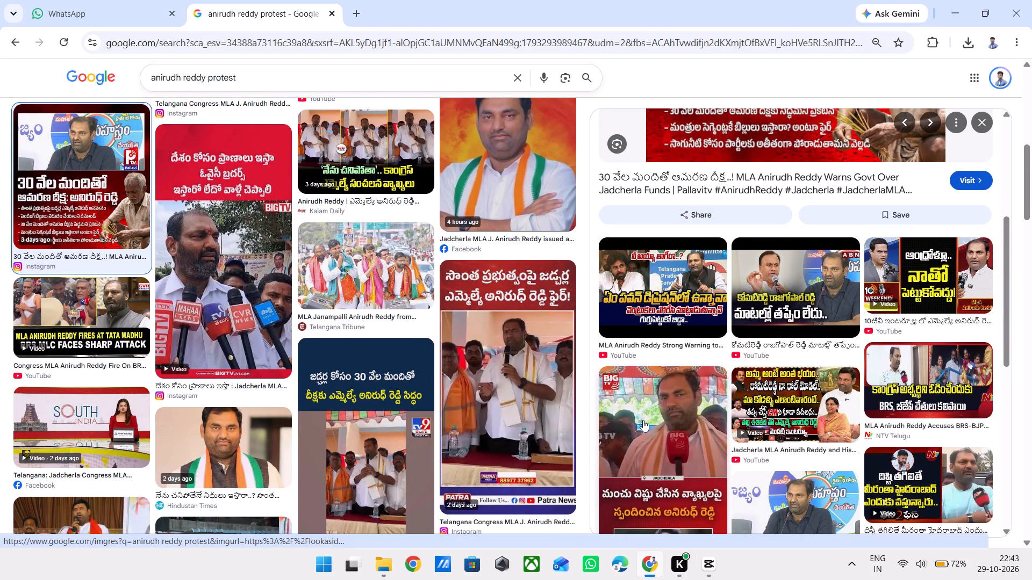
{"action": "scroll", "coordinate": [643, 420], "scroll_direction": "down", "scroll_amount": 1}
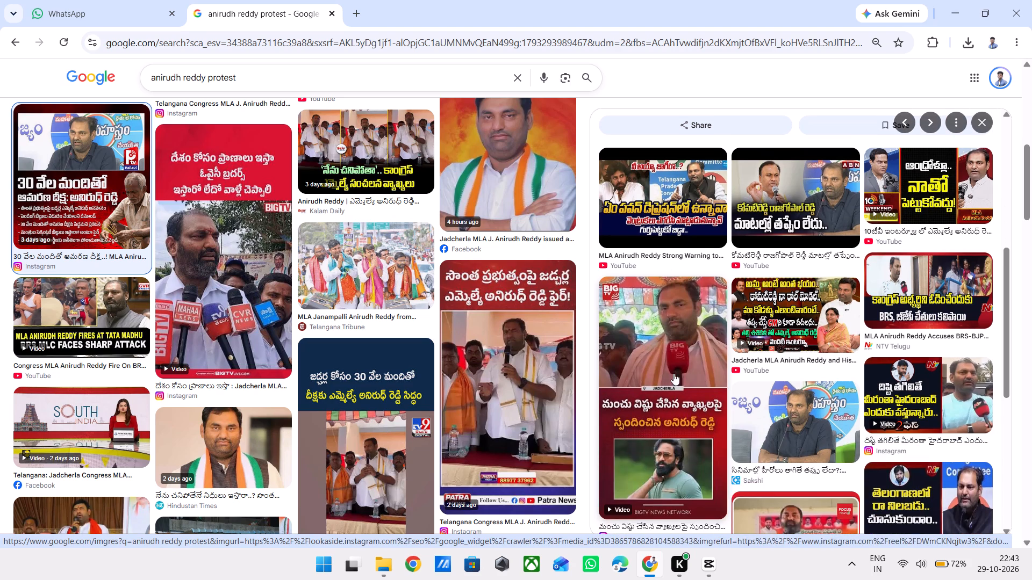
Open the related Sakshi photo of the MLA seated in a dark shirt at a press meet and save the image to the computer.
{"action": "left_click", "coordinate": [802, 405]}
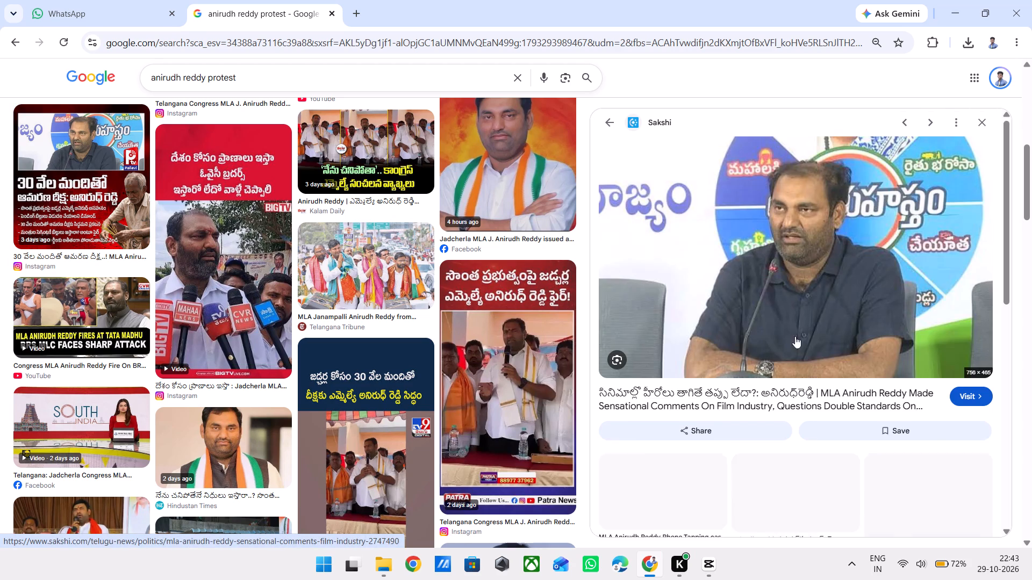
{"action": "right_click", "coordinate": [795, 278]}
{"action": "left_click", "coordinate": [877, 404]}
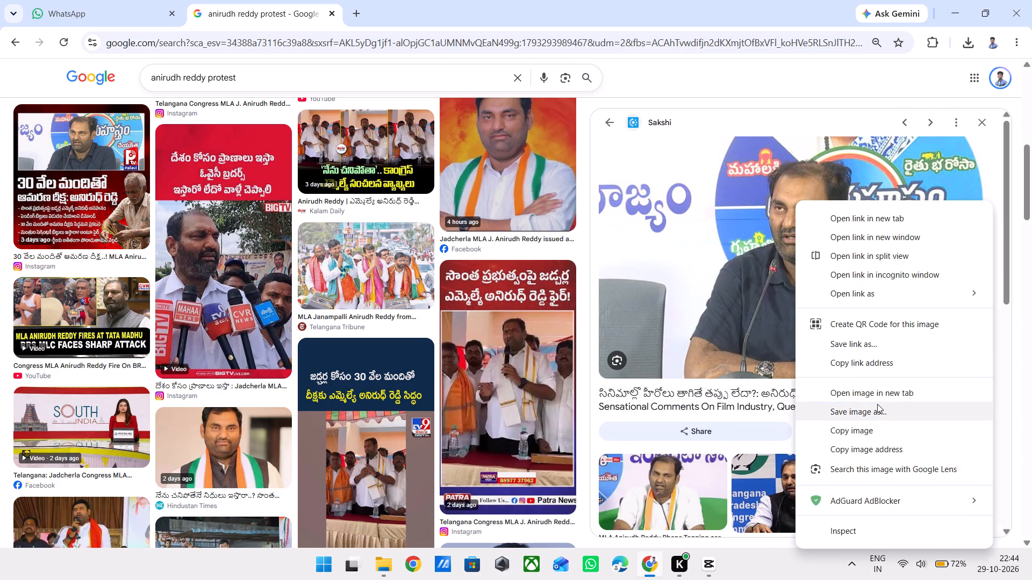
{"action": "left_click", "coordinate": [403, 292]}
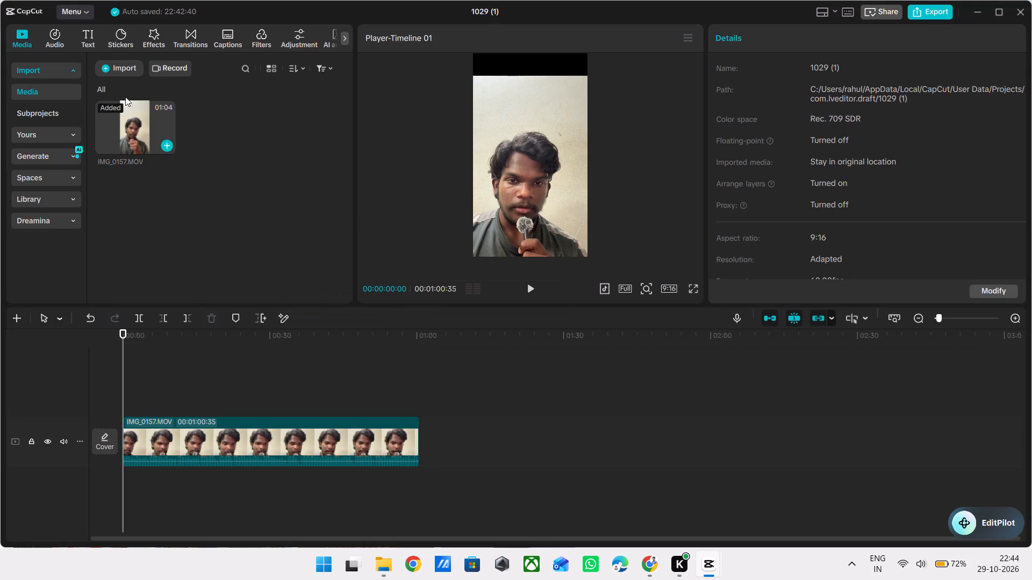
Import the image Mla-Anirudh-Reddy.jpg from the Downloads folder into the project media.
{"action": "left_click", "coordinate": [114, 72]}
{"action": "left_click", "coordinate": [157, 98]}
{"action": "left_click", "coordinate": [90, 238]}
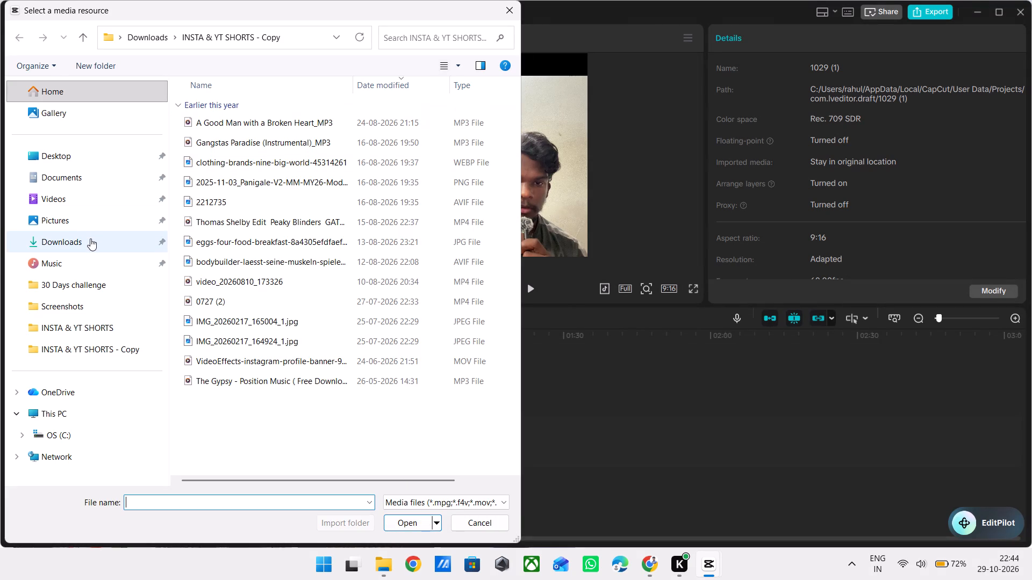
{"action": "scroll", "coordinate": [211, 122], "scroll_direction": "up", "scroll_amount": 2}
{"action": "left_click", "coordinate": [203, 126]}
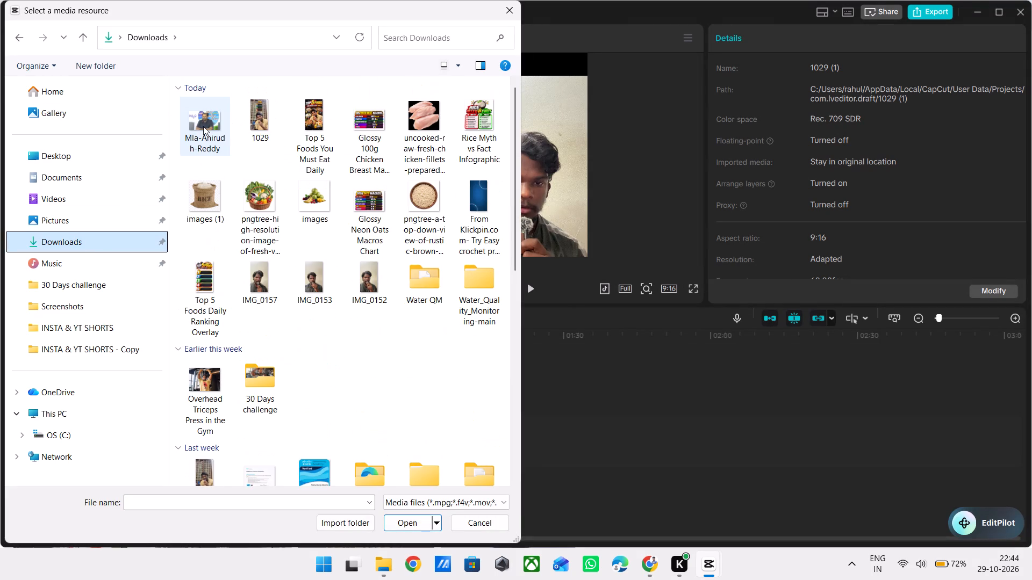
{"action": "key", "text": "Return"}
Place the Mla-Anirudh-Reddy.jpg image on a new track above the main clip, starting at 00:00.
{"action": "left_click_drag", "start_coordinate": [226, 137], "coordinate": [206, 263]}
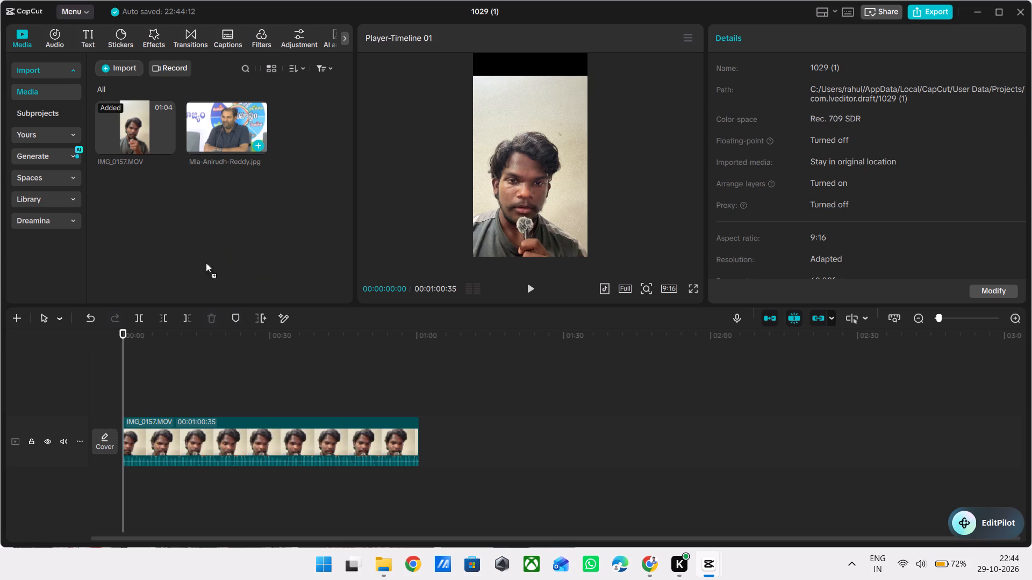
{"action": "left_click_drag", "start_coordinate": [206, 263], "coordinate": [119, 402]}
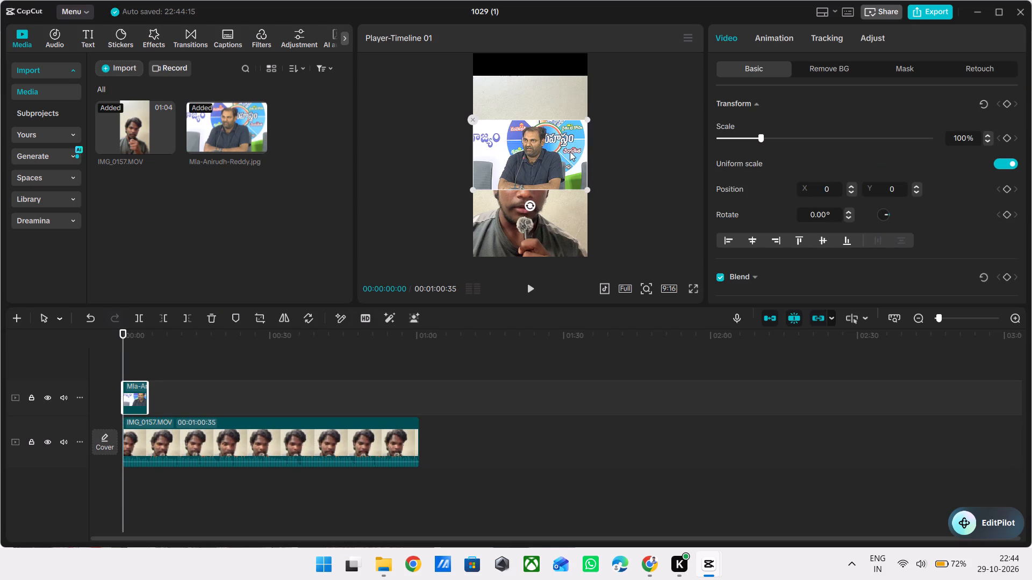
Move the image to the top of the 9:16 frame at X 0, Y 1258 and enlarge it to about 121%, covering the black gap.
{"action": "left_click_drag", "start_coordinate": [570, 151], "coordinate": [568, 86]}
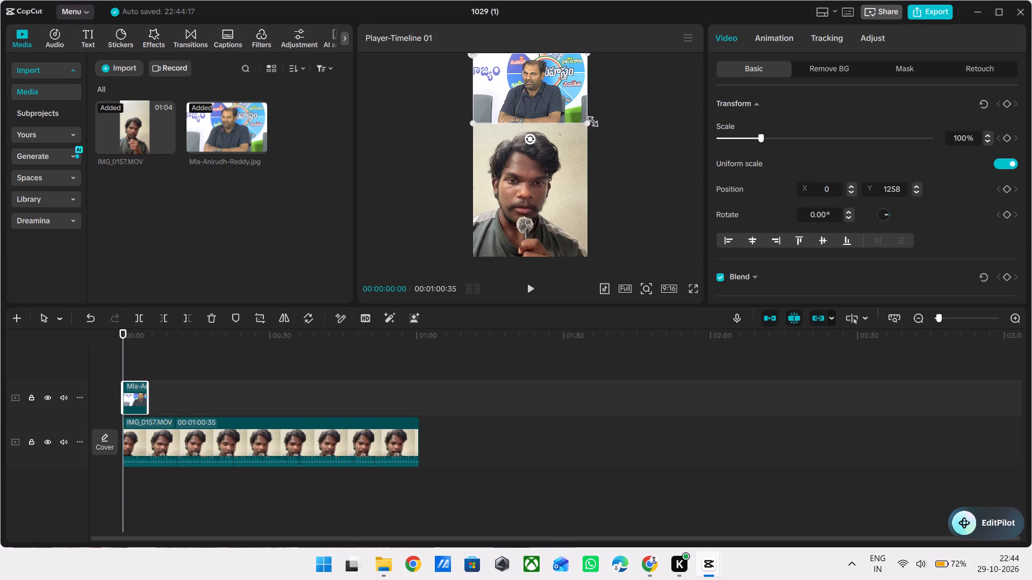
{"action": "left_click_drag", "start_coordinate": [586, 120], "coordinate": [597, 129]}
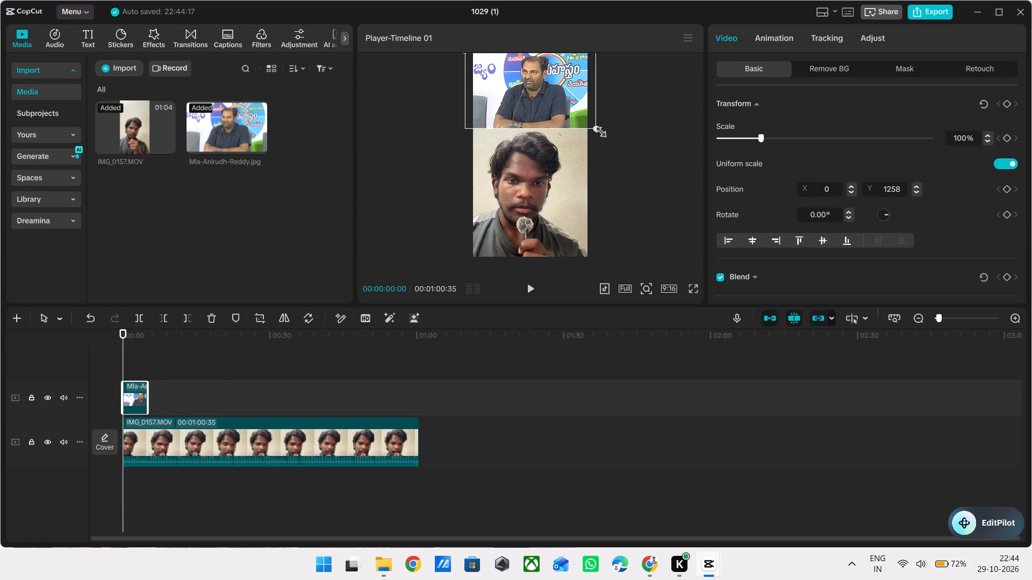
{"action": "left_click_drag", "start_coordinate": [597, 129], "coordinate": [601, 133]}
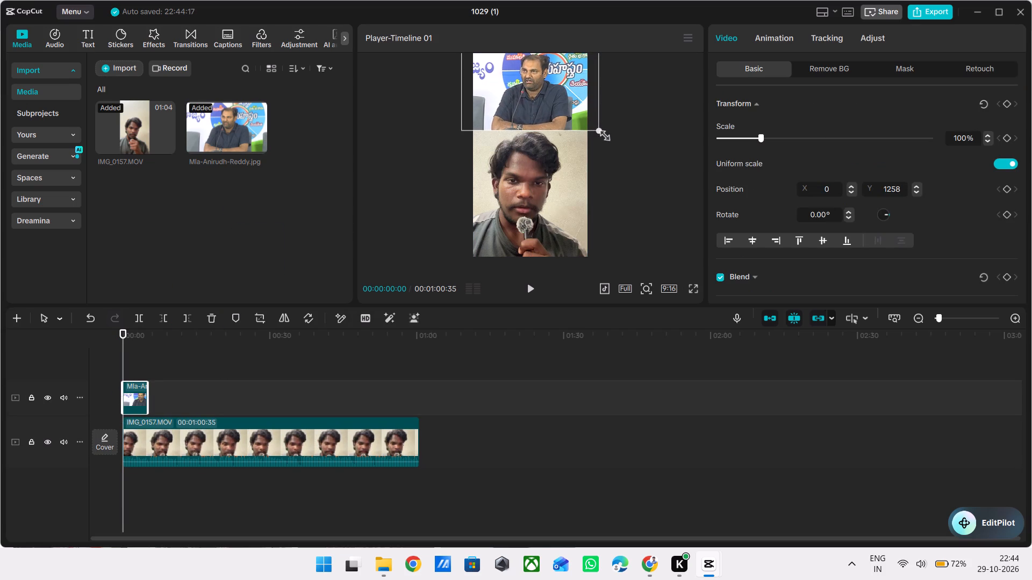
{"action": "left_click_drag", "start_coordinate": [601, 133], "coordinate": [601, 134]}
Play the opening from the start and extend the image clip's end on the timeline to a duration of about 00:00:09:36.
{"action": "left_click", "coordinate": [156, 357]}
{"action": "left_click_drag", "start_coordinate": [156, 357], "coordinate": [37, 391]}
{"action": "key", "text": "space"}
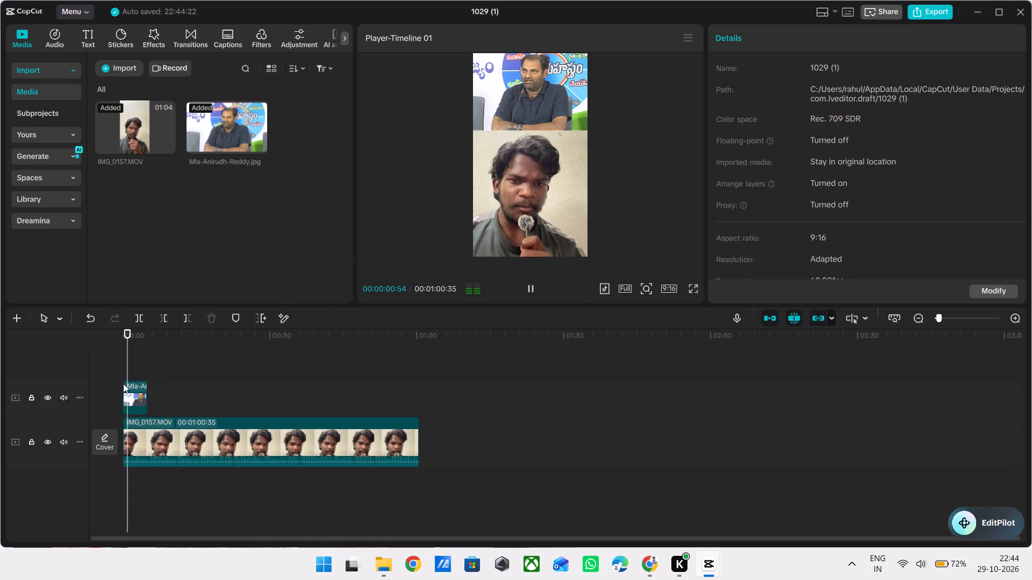
{"action": "scroll", "coordinate": [285, 376], "scroll_direction": "up", "scroll_amount": 8, "text": "ctrl"}
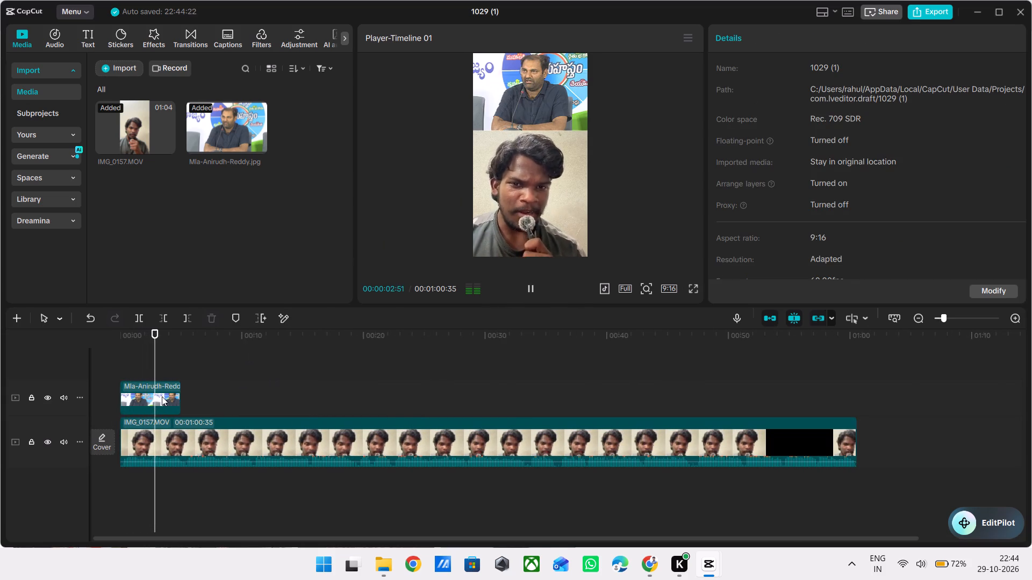
{"action": "left_click", "coordinate": [162, 396]}
{"action": "left_click_drag", "start_coordinate": [182, 396], "coordinate": [235, 404]}
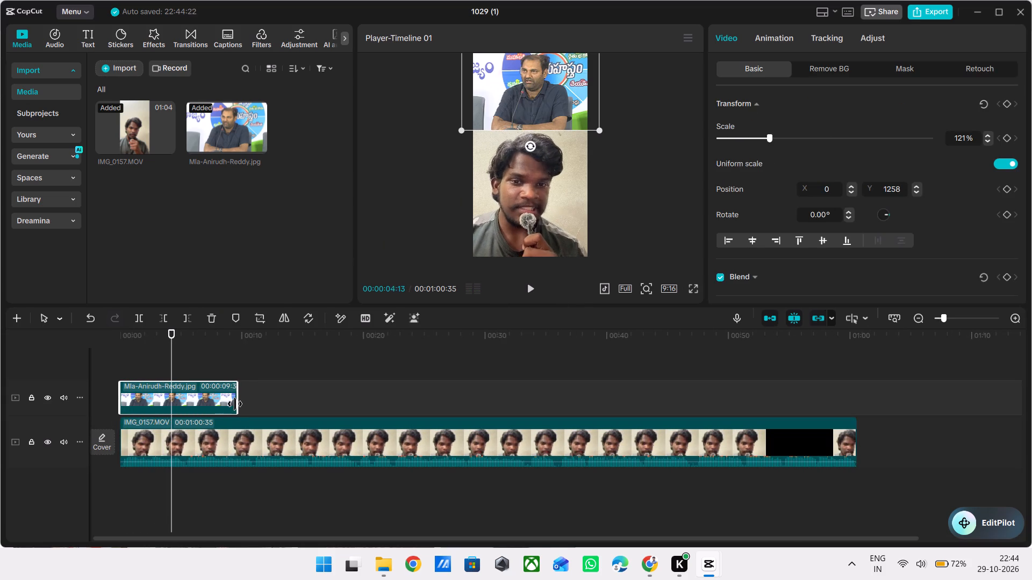
Replay the speech around 5 seconds to find the cut point and split the IMG_0157.MOV clip at 00:00:05:27.
{"action": "key", "text": "space"}
{"action": "key", "text": "space"}
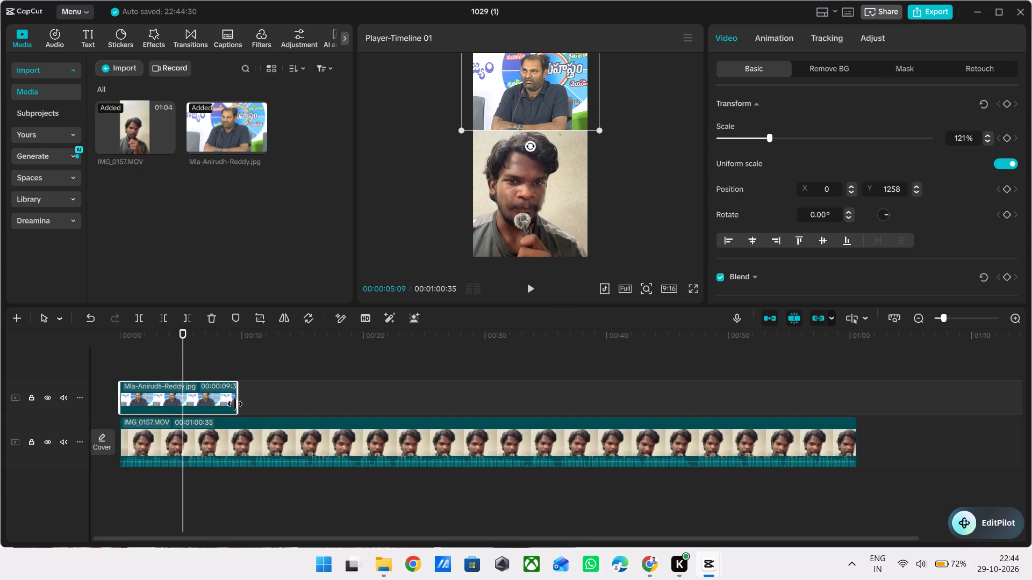
{"action": "scroll", "coordinate": [235, 404], "scroll_direction": "up", "scroll_amount": 8, "text": "ctrl"}
{"action": "double_click", "coordinate": [177, 344]}
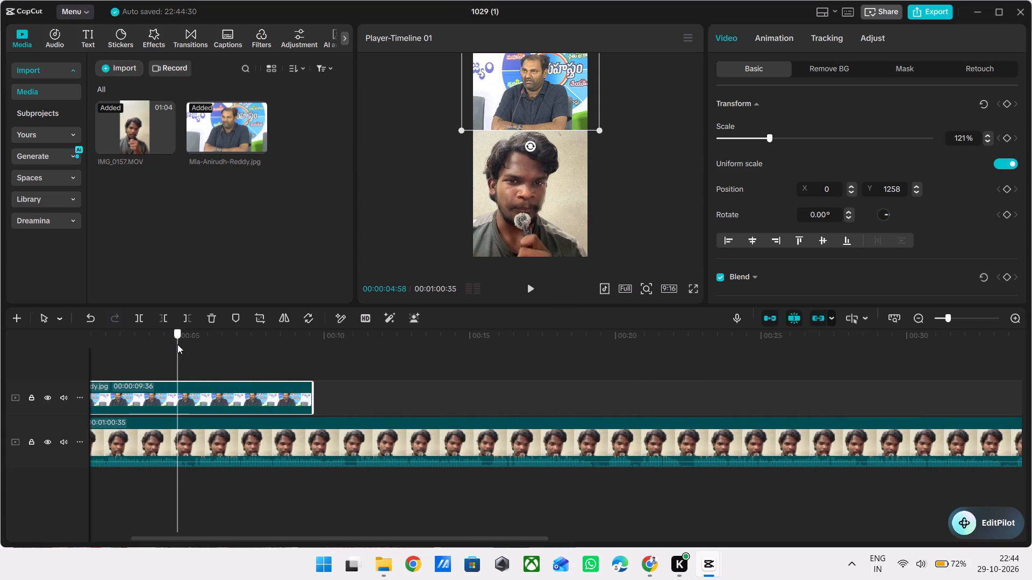
{"action": "key", "text": "space"}
{"action": "key", "text": "space"}
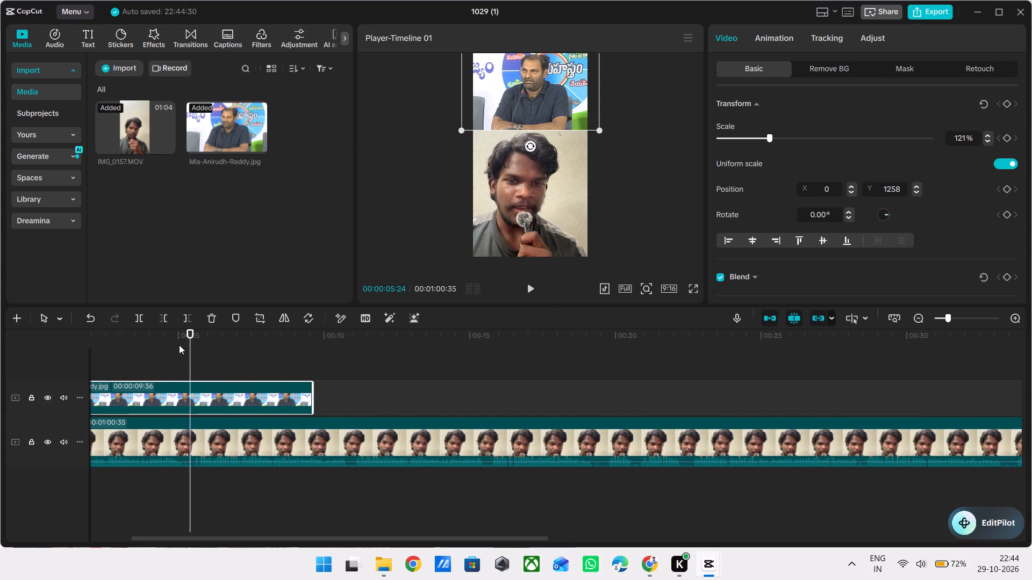
{"action": "left_click", "coordinate": [156, 338]}
{"action": "key", "text": "space"}
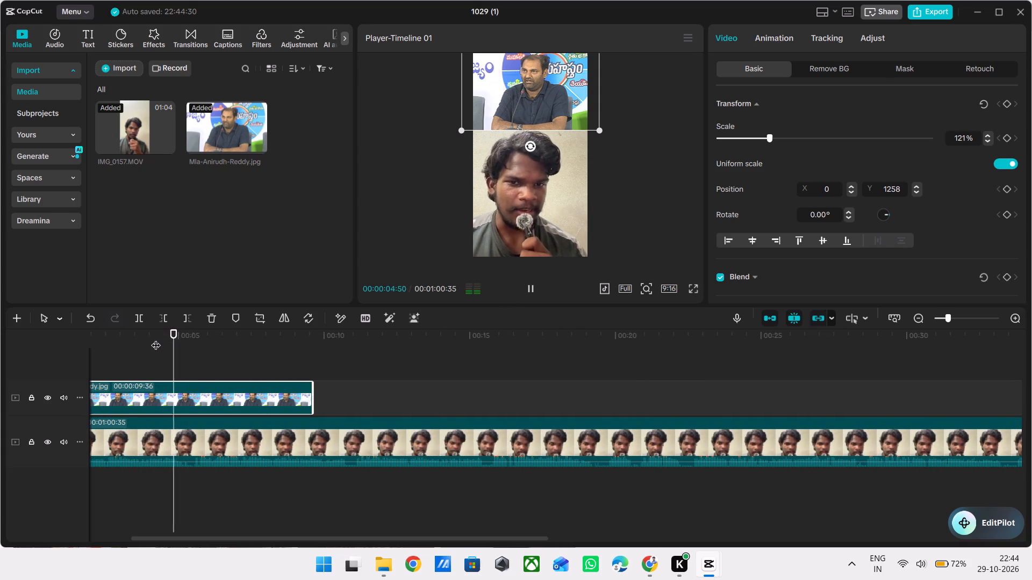
{"action": "key", "text": "space"}
{"action": "left_click", "coordinate": [146, 342]}
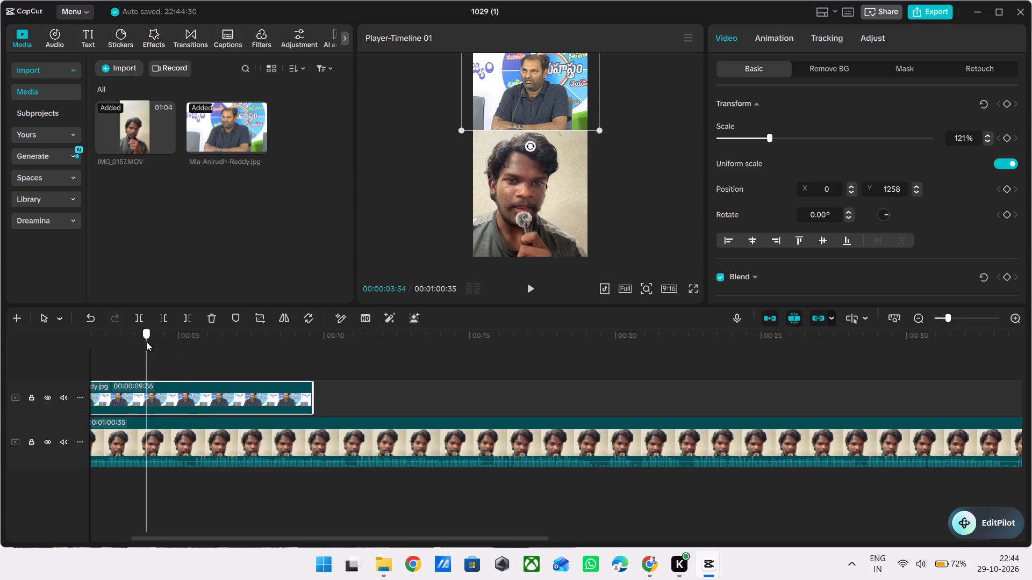
{"action": "key", "text": "space"}
{"action": "key", "text": "space"}
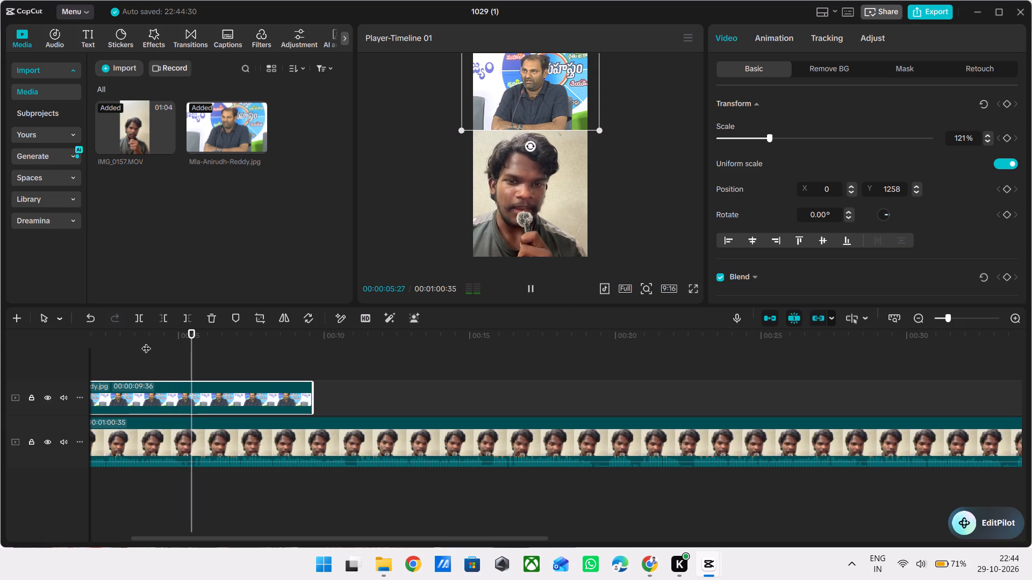
{"action": "left_click", "coordinate": [239, 441]}
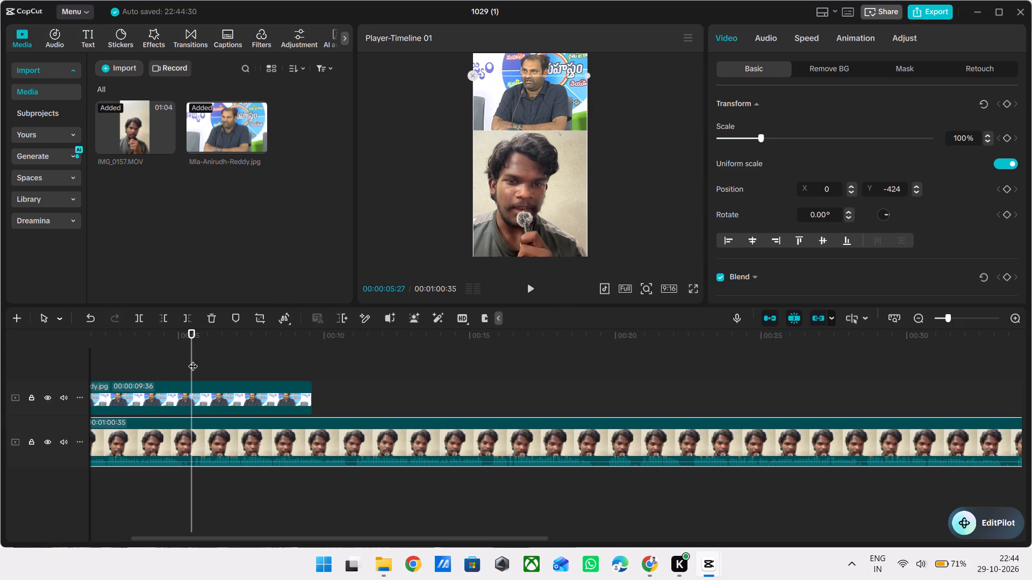
{"action": "left_click", "coordinate": [135, 319]}
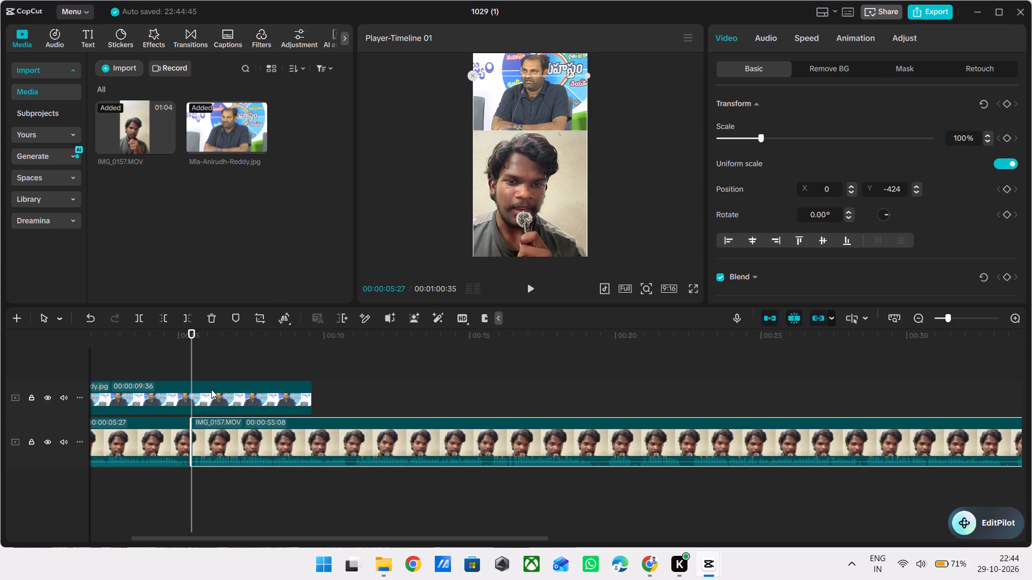
Trim off the part of the overlay image clip after 00:00:05:27, matching the split in the main clip.
{"action": "left_click", "coordinate": [211, 390]}
{"action": "left_click", "coordinate": [187, 321]}
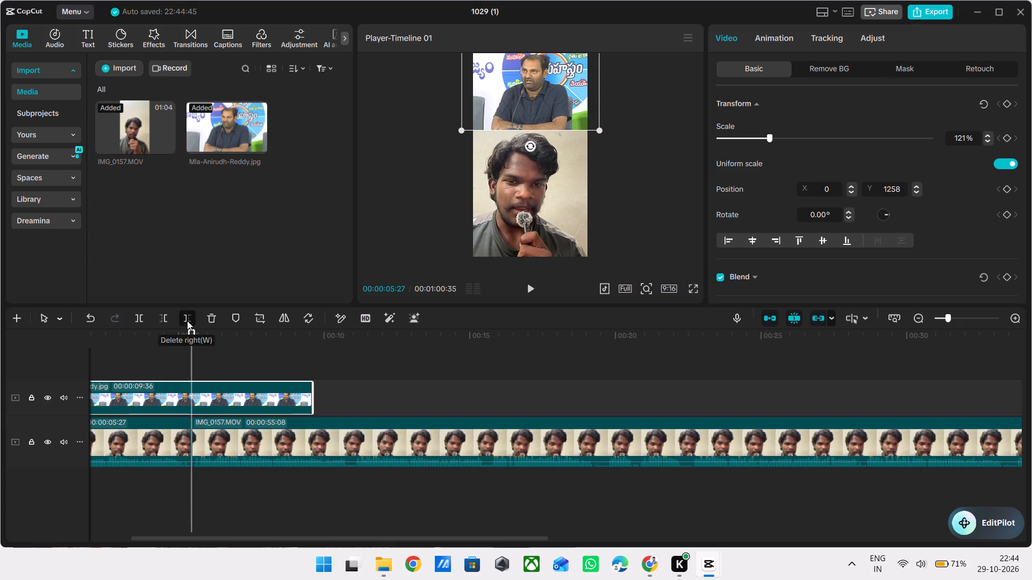
Play the timeline from the start past the end of the overlay image to review its timing, with the clips deselected.
{"action": "double_click", "coordinate": [156, 378]}
{"action": "left_click_drag", "start_coordinate": [156, 378], "coordinate": [46, 385]}
{"action": "left_click", "coordinate": [159, 365]}
{"action": "left_click_drag", "start_coordinate": [159, 365], "coordinate": [0, 397]}
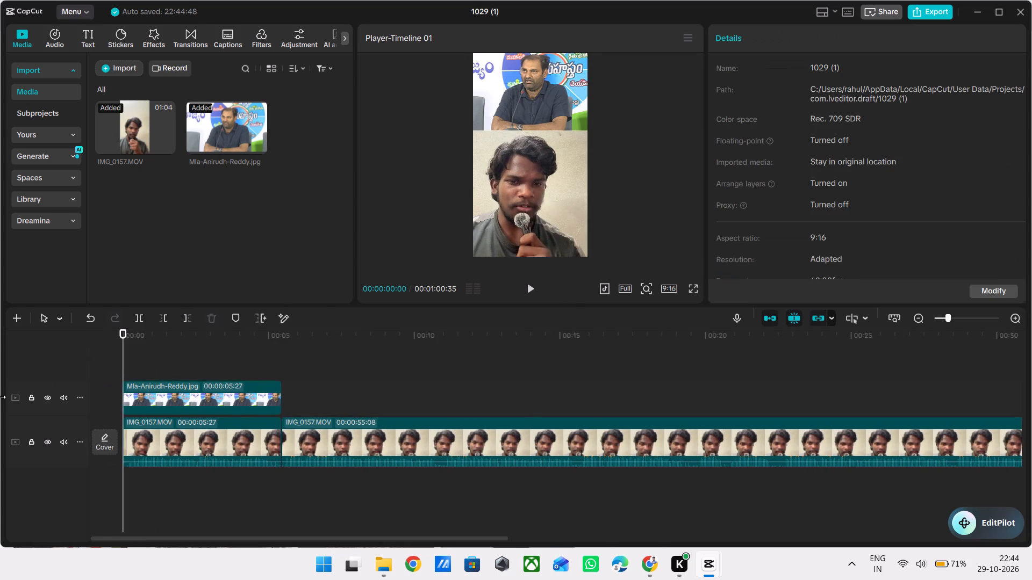
{"action": "key", "text": "space"}
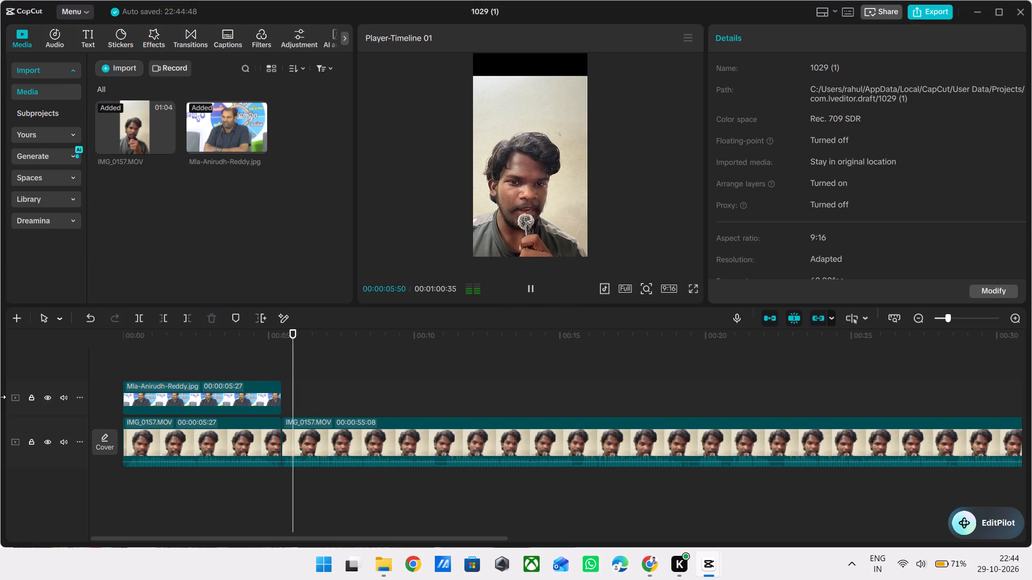
{"action": "double_click", "coordinate": [224, 368]}
{"action": "left_click_drag", "start_coordinate": [224, 368], "coordinate": [60, 368]}
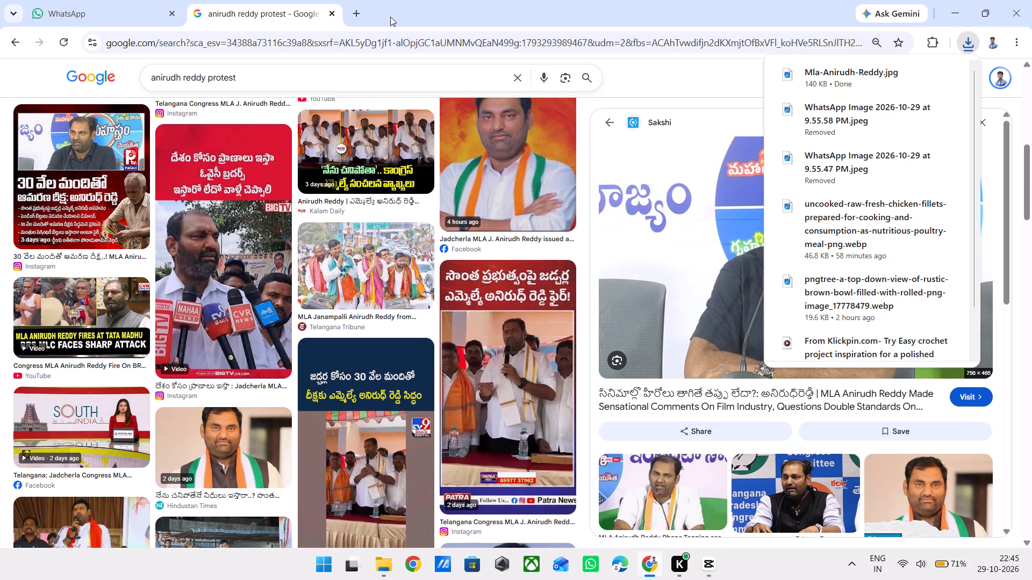
Switch to Google Chrome and open YouTube in a new tab.
{"action": "left_click", "coordinate": [357, 14]}
{"action": "left_click", "coordinate": [286, 367]}
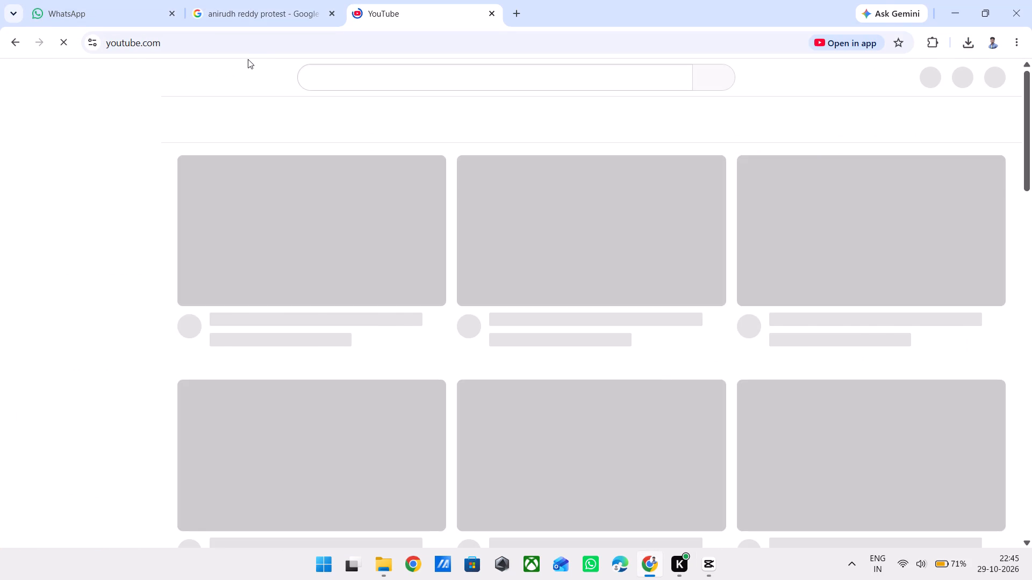
Search YouTube for "jadcherla news mla protest".
{"action": "left_click", "coordinate": [328, 78]}
{"action": "key", "text": "h"}
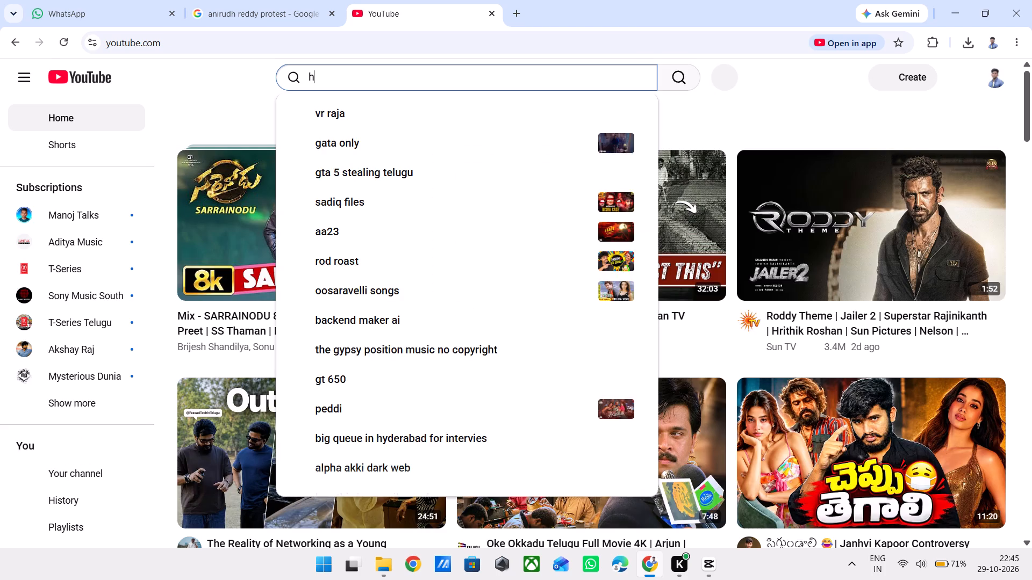
{"action": "key", "text": "BackSpace"}
{"action": "type", "text": "jadche"}
{"action": "key", "text": "Down"}
{"action": "key", "text": "Down"}
{"action": "key", "text": "space"}
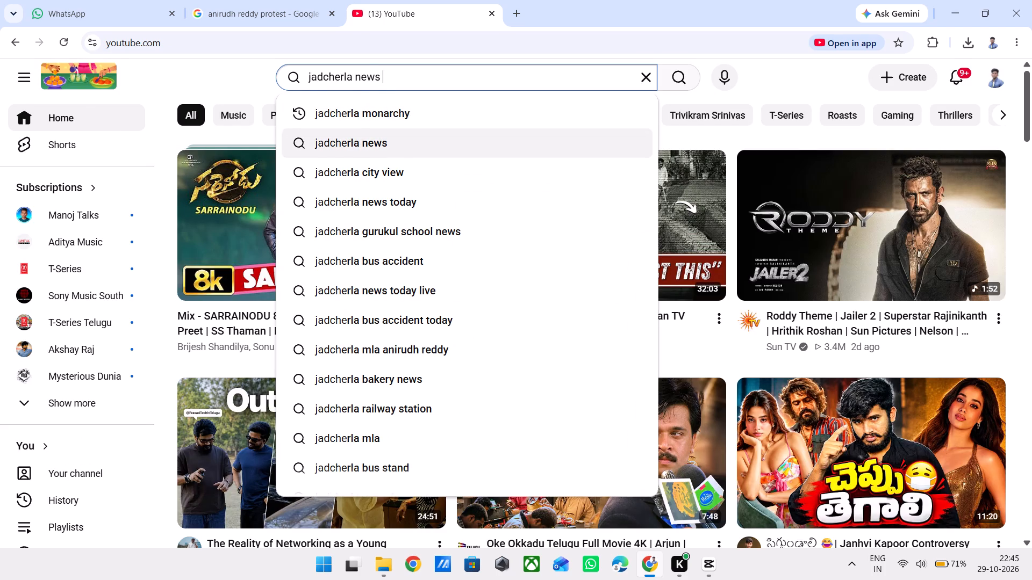
{"action": "type", "text": "an"}
{"action": "key", "text": "BackSpace"}
{"action": "key", "text": "BackSpace"}
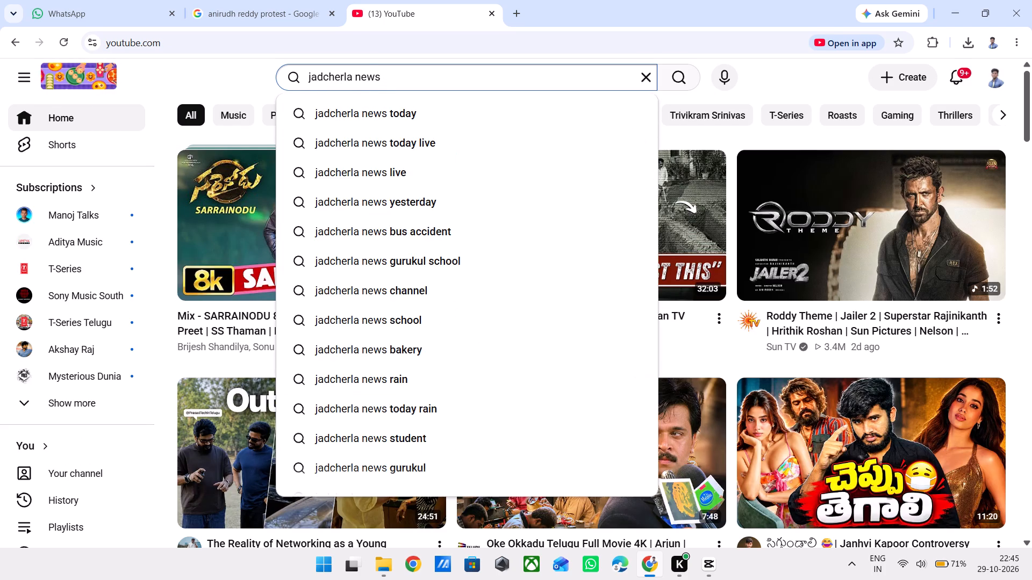
{"action": "type", "text": "mla pr"}
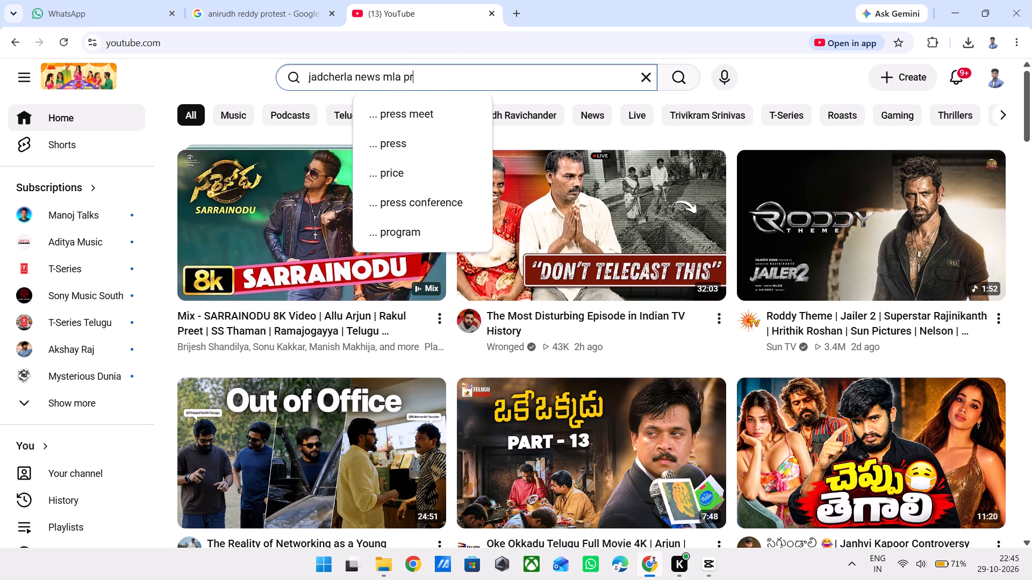
{"action": "type", "text": "otest"}
{"action": "key", "text": "Return"}
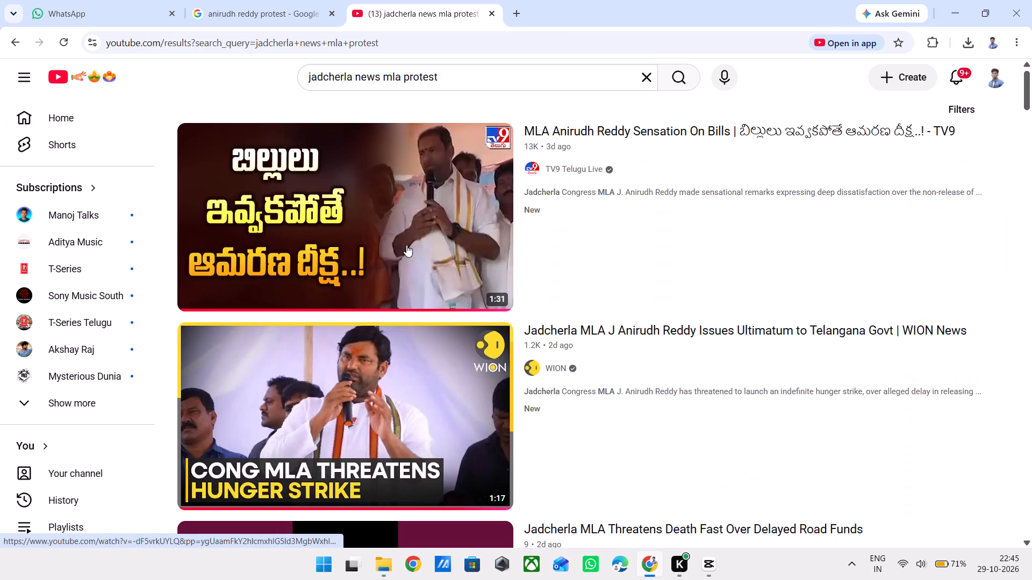
Open the TV9 Telugu Live video "MLA Anirudh Reddy Sensation On Bills" and copy its share link.
{"action": "left_click", "coordinate": [406, 245]}
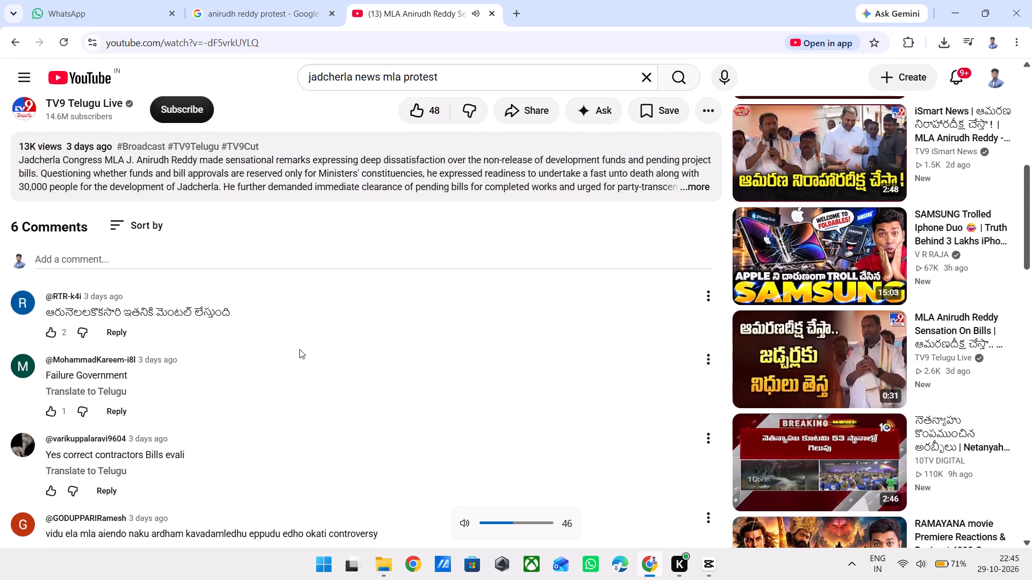
{"action": "scroll", "coordinate": [299, 349], "scroll_direction": "down", "scroll_amount": 1}
{"action": "scroll", "coordinate": [299, 349], "scroll_direction": "up", "scroll_amount": 7}
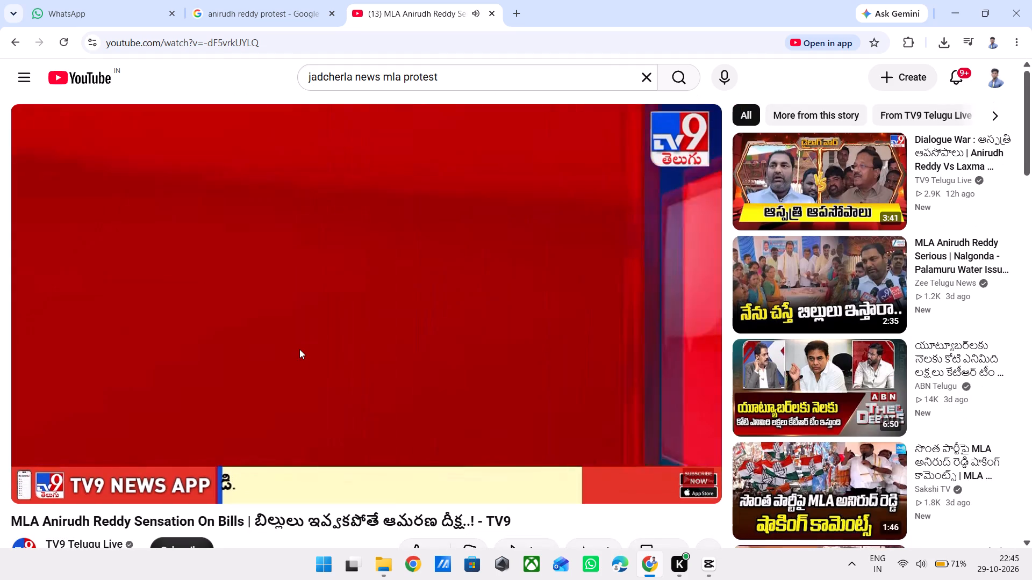
{"action": "scroll", "coordinate": [475, 418], "scroll_direction": "down", "scroll_amount": 1}
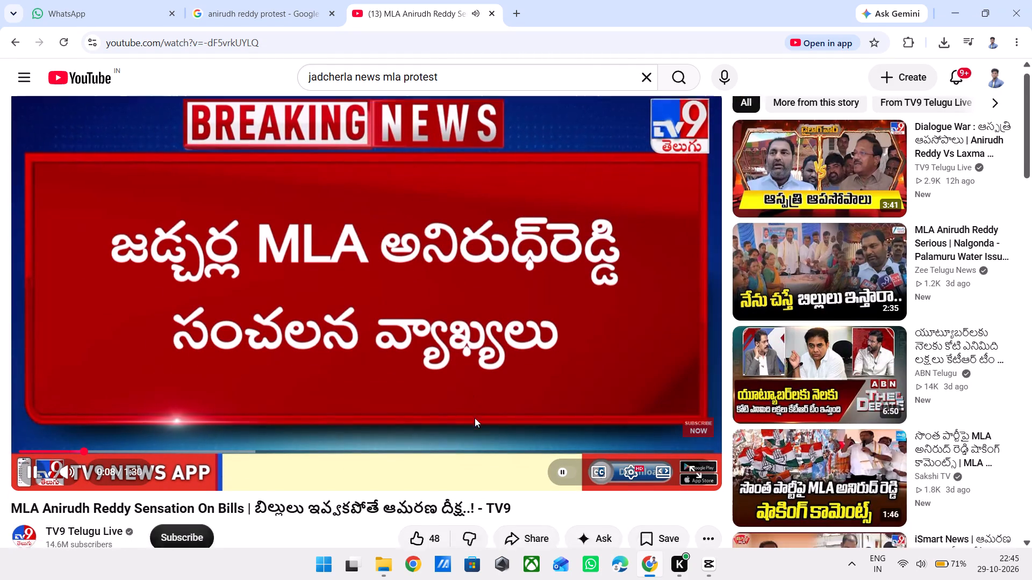
{"action": "scroll", "coordinate": [475, 418], "scroll_direction": "down", "scroll_amount": 1}
{"action": "left_click", "coordinate": [537, 484]}
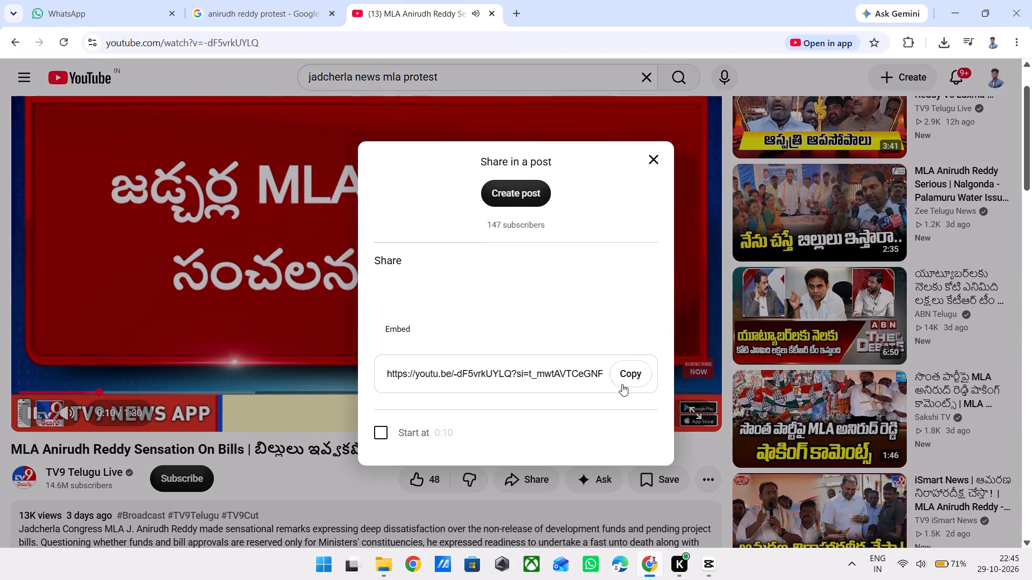
{"action": "left_click", "coordinate": [622, 382]}
{"action": "left_click", "coordinate": [646, 164]}
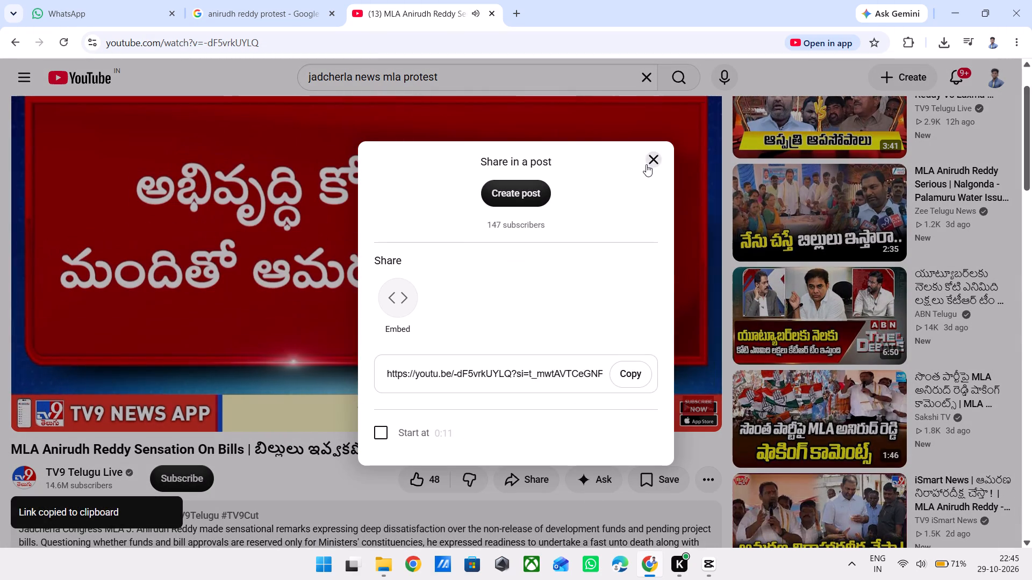
Search the web for "yt video downloader" in a new tab and open VidsSave's Free YouTube Video Downloader.
{"action": "left_click", "coordinate": [516, 11]}
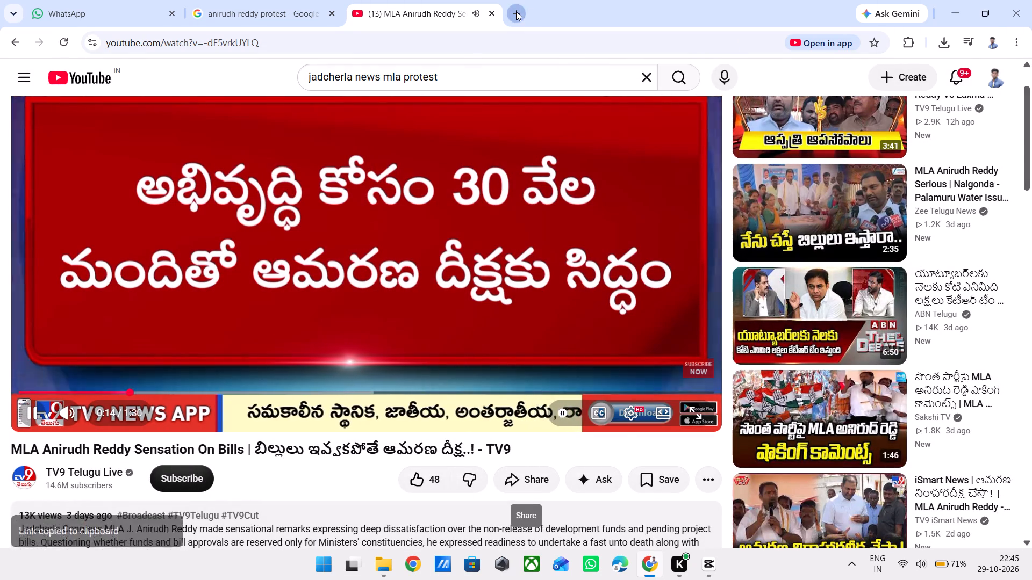
{"action": "type", "text": "yt"}
{"action": "key", "text": "Return"}
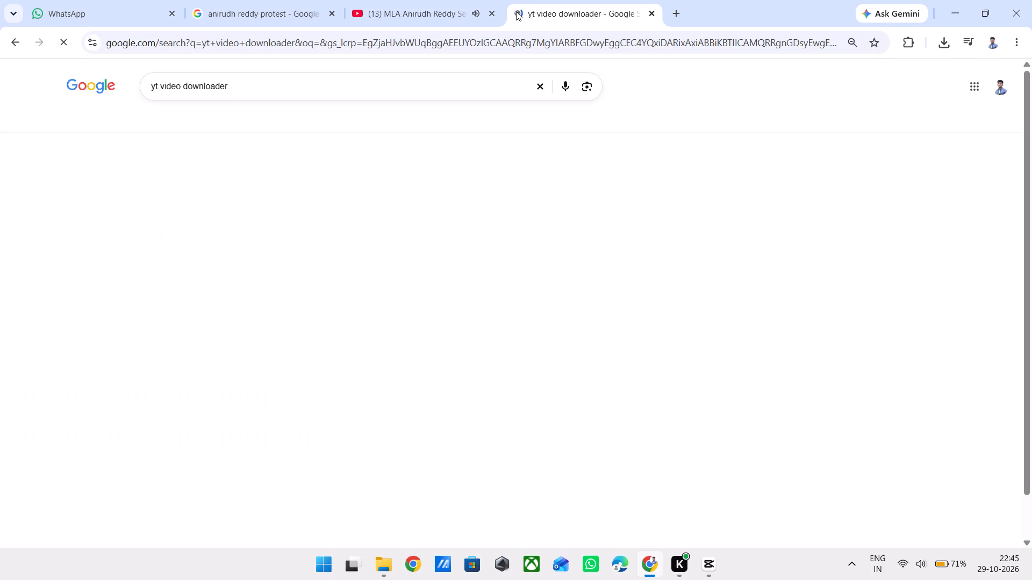
{"action": "left_click", "coordinate": [266, 164]}
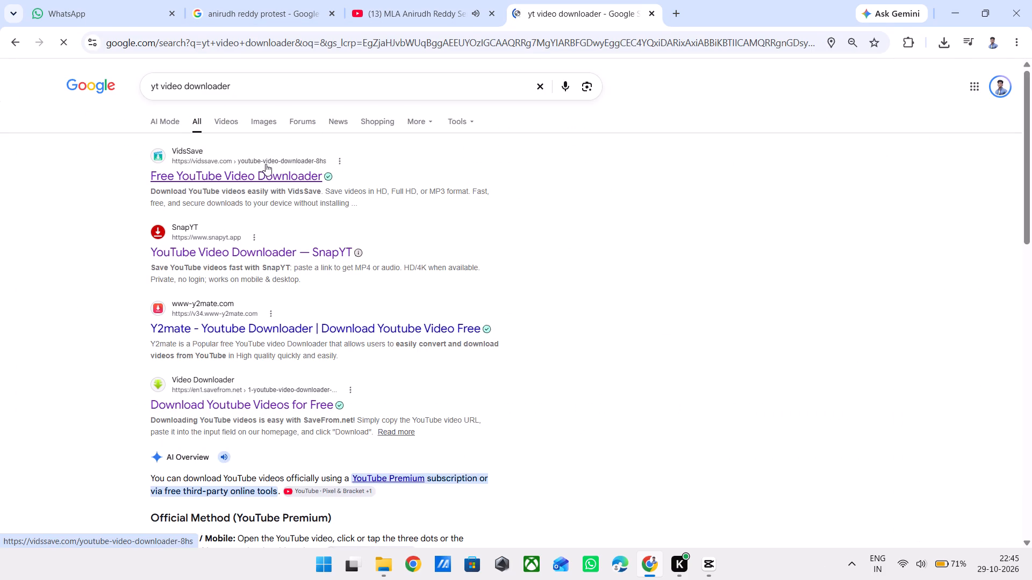
Load the copied TV9 video link into VidsSave and request the 720P MP4 download.
{"action": "left_click", "coordinate": [347, 352]}
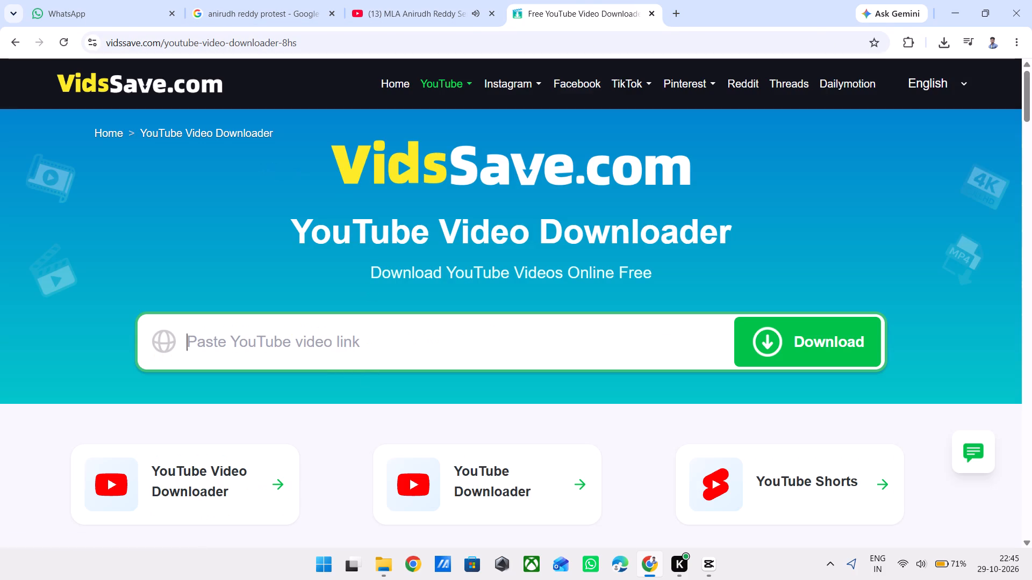
{"action": "key", "text": "ctrl+v"}
{"action": "key", "text": "Return"}
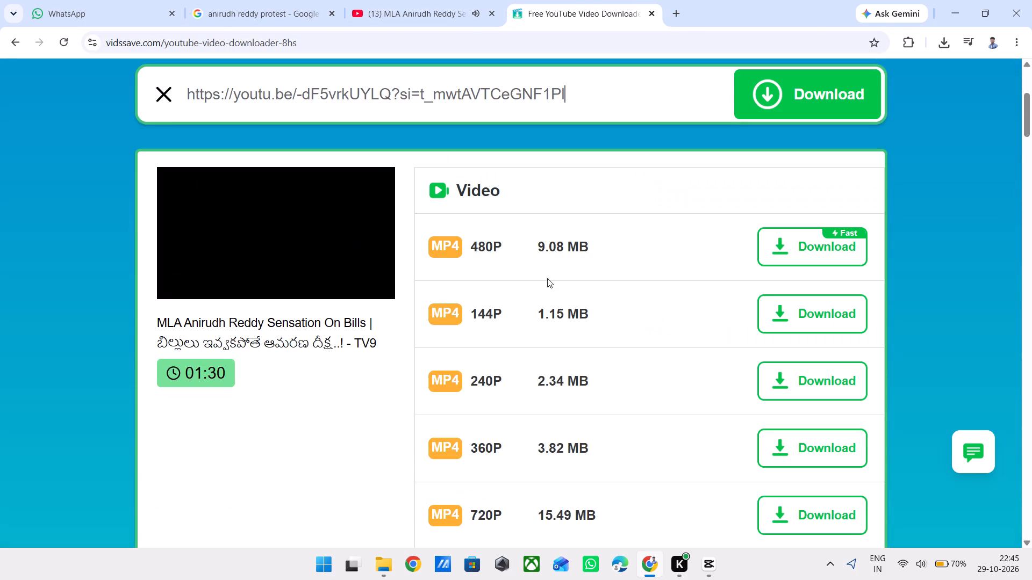
{"action": "scroll", "coordinate": [641, 371], "scroll_direction": "down", "scroll_amount": 1}
{"action": "left_click", "coordinate": [792, 410]}
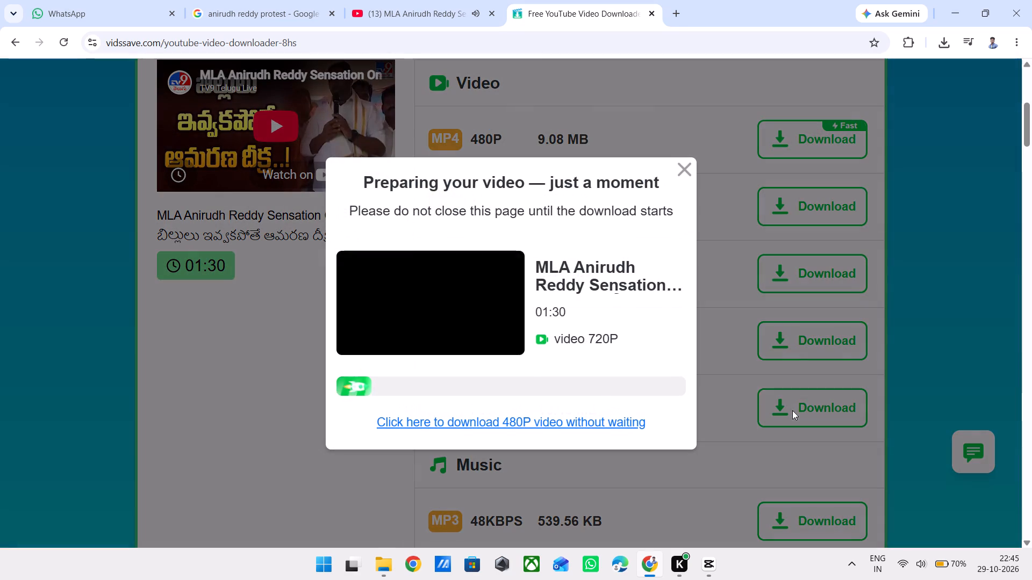
Watch the TV9 video on YouTube while checking the download's preparation progress, and browse the related videos.
{"action": "left_click", "coordinate": [489, 0]}
{"action": "scroll", "coordinate": [493, 284], "scroll_direction": "up", "scroll_amount": 1}
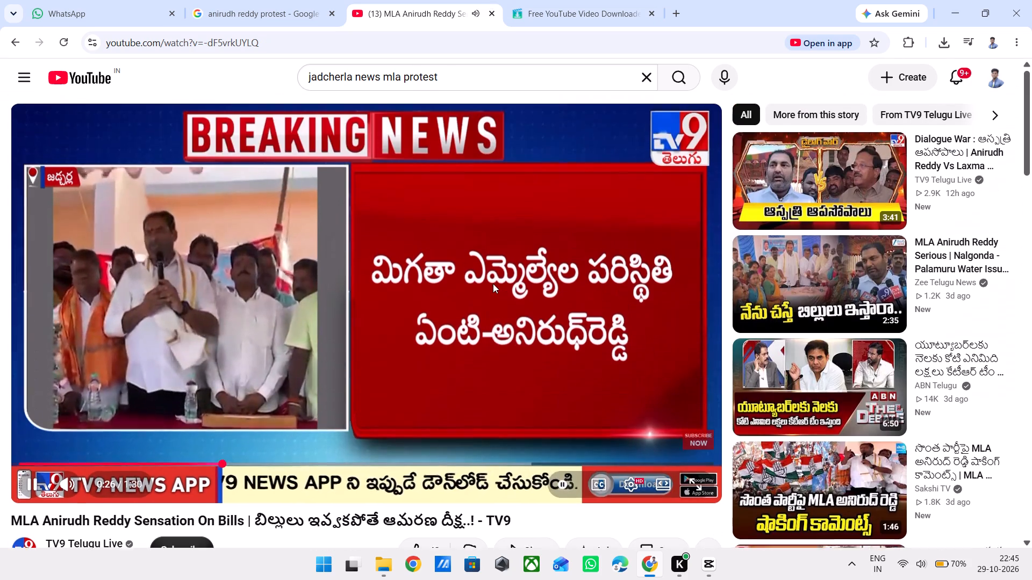
{"action": "scroll", "coordinate": [493, 284], "scroll_direction": "up", "scroll_amount": 1}
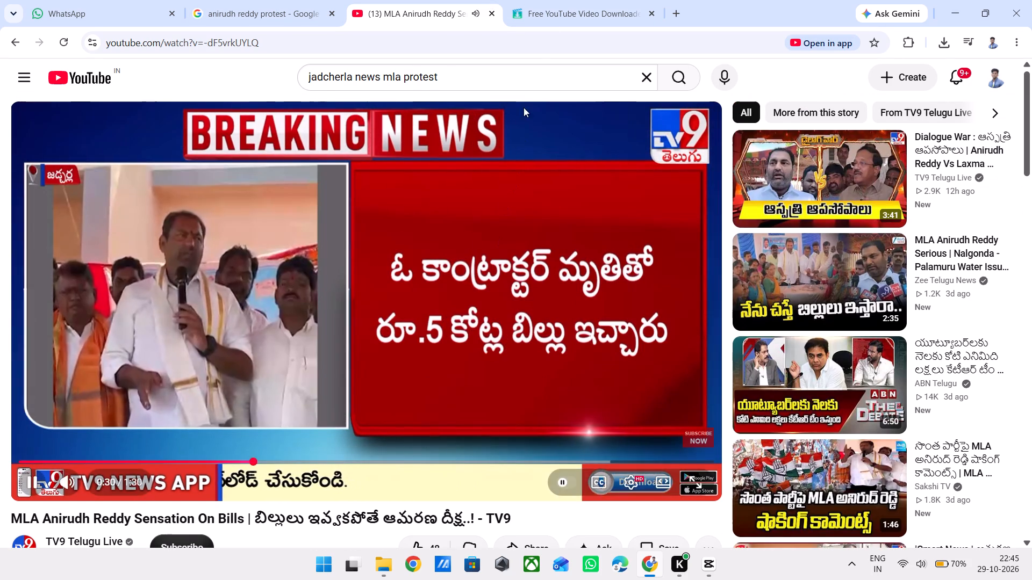
{"action": "left_click", "coordinate": [576, 0]}
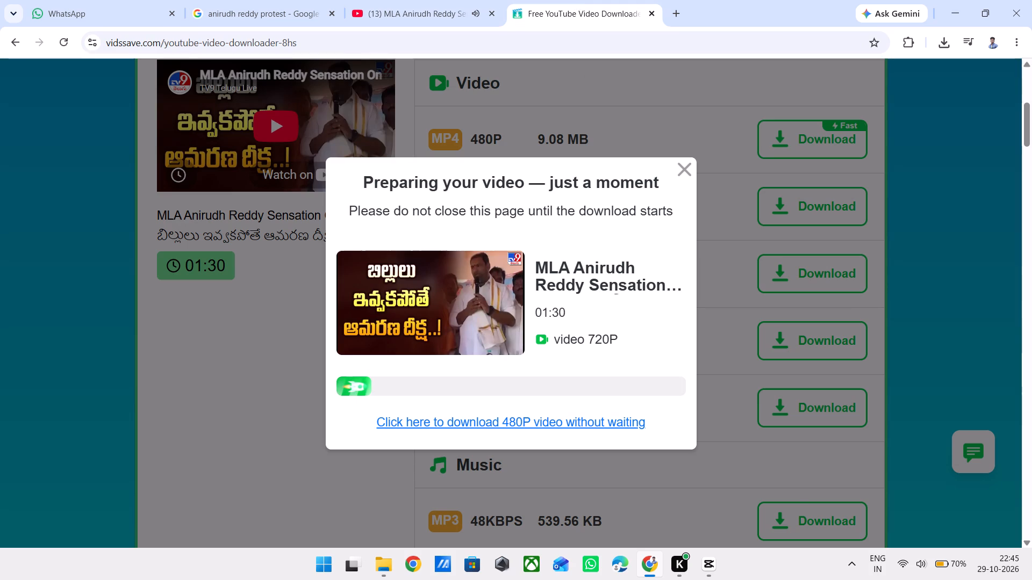
{"action": "left_click", "coordinate": [372, 0]}
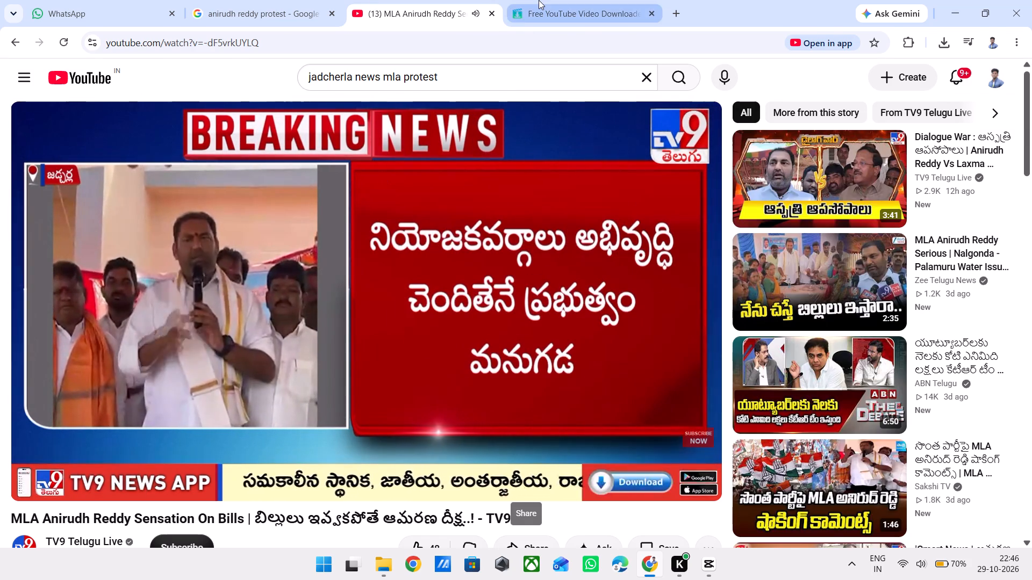
{"action": "left_click", "coordinate": [539, 0]}
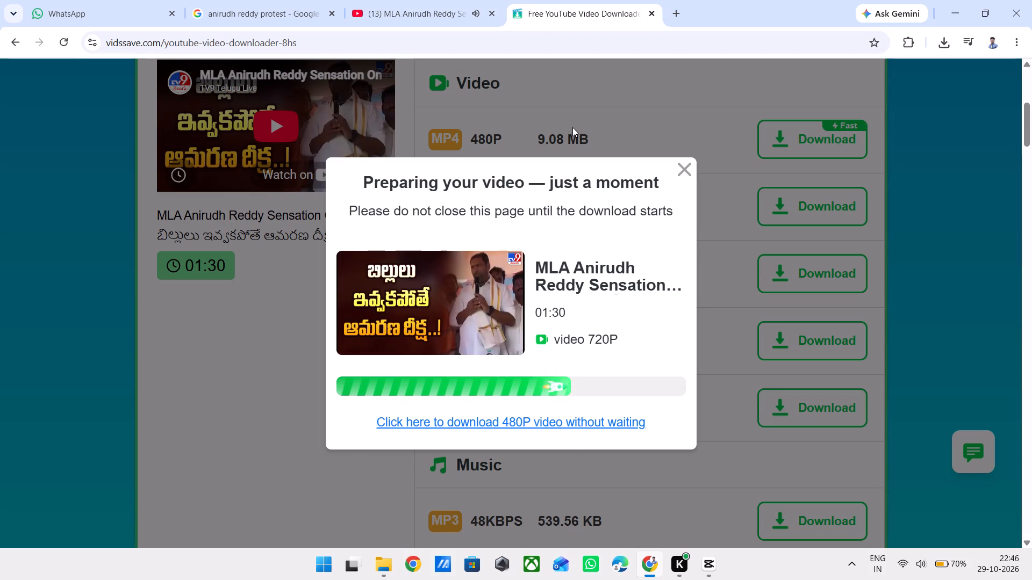
{"action": "left_click", "coordinate": [429, 0]}
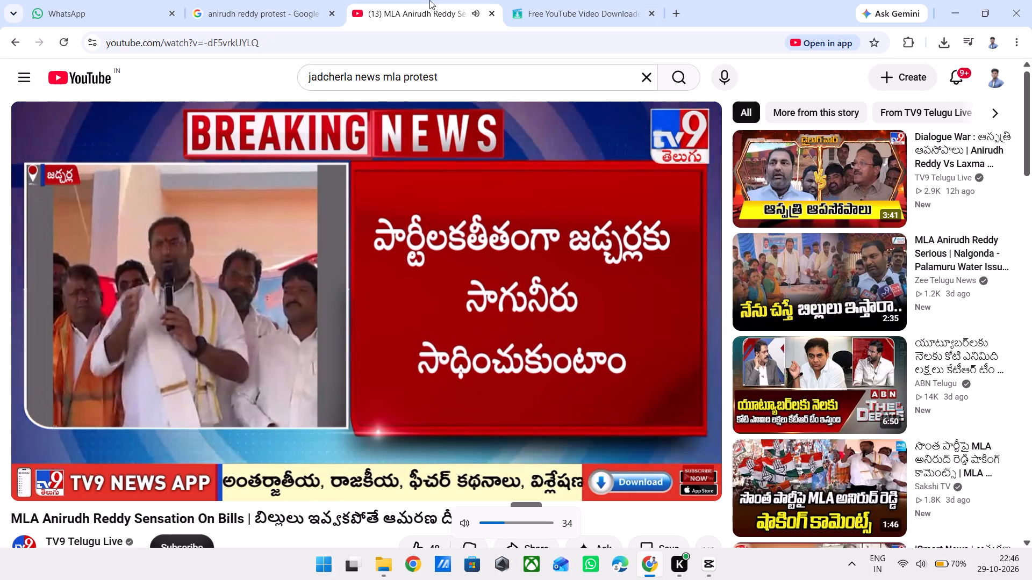
{"action": "left_click", "coordinate": [563, 1]}
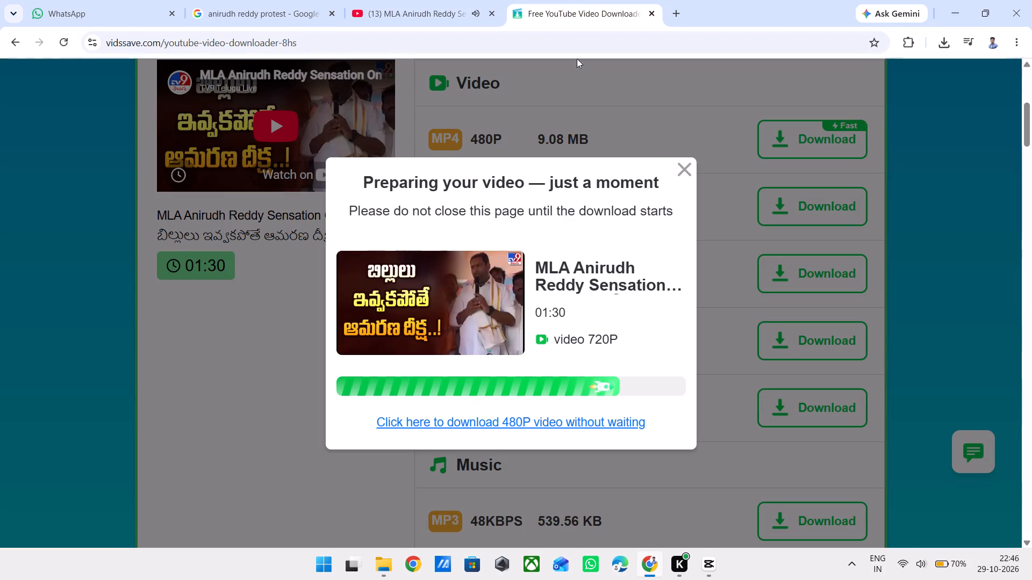
{"action": "left_click", "coordinate": [442, 0]}
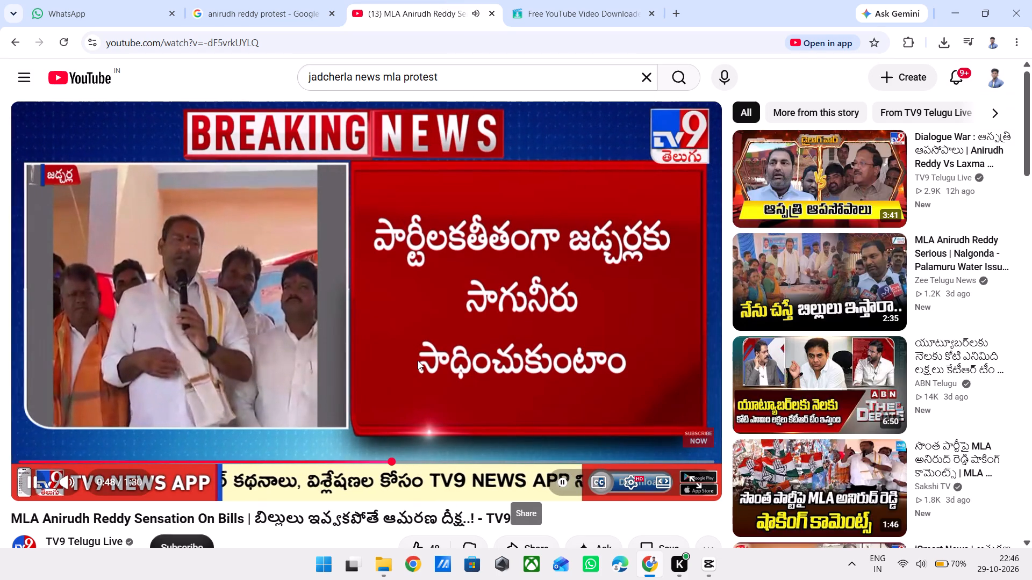
{"action": "key", "text": "space"}
{"action": "scroll", "coordinate": [418, 360], "scroll_direction": "down", "scroll_amount": 1}
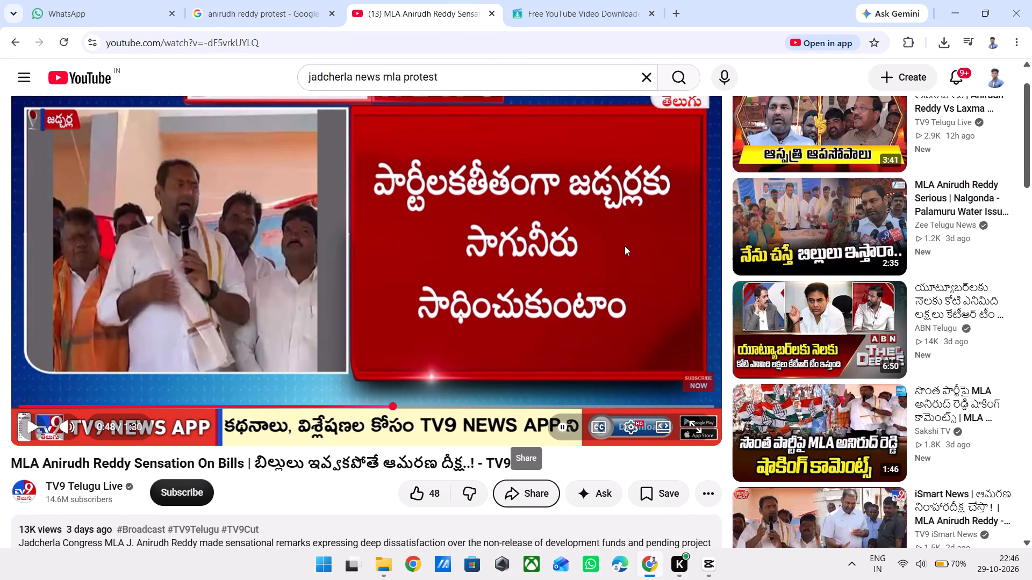
{"action": "scroll", "coordinate": [558, 292], "scroll_direction": "down", "scroll_amount": 1}
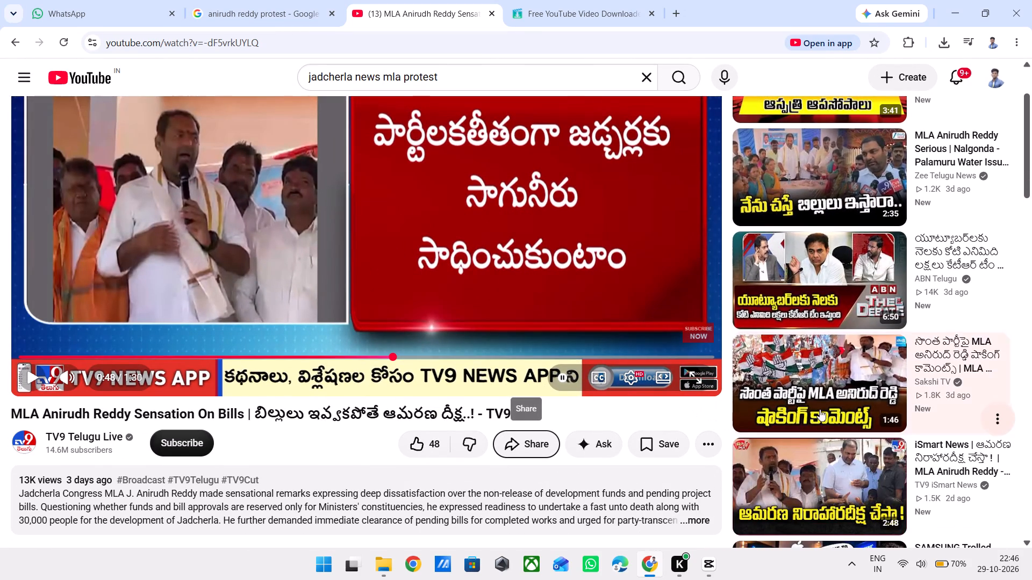
Download the prepared 720P video from VidsSave and close the downloader page.
{"action": "left_click", "coordinate": [593, 0]}
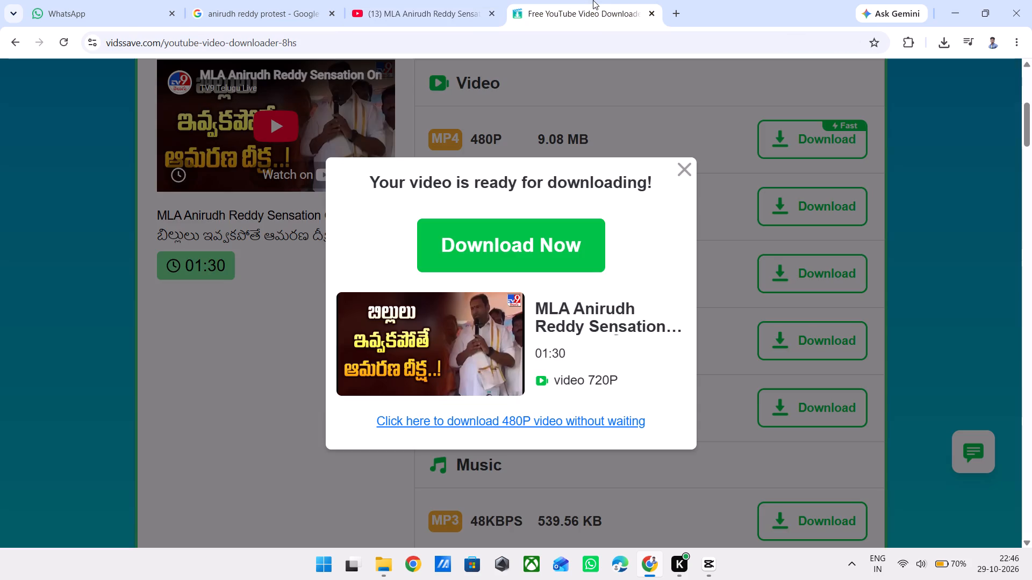
{"action": "left_click", "coordinate": [488, 245]}
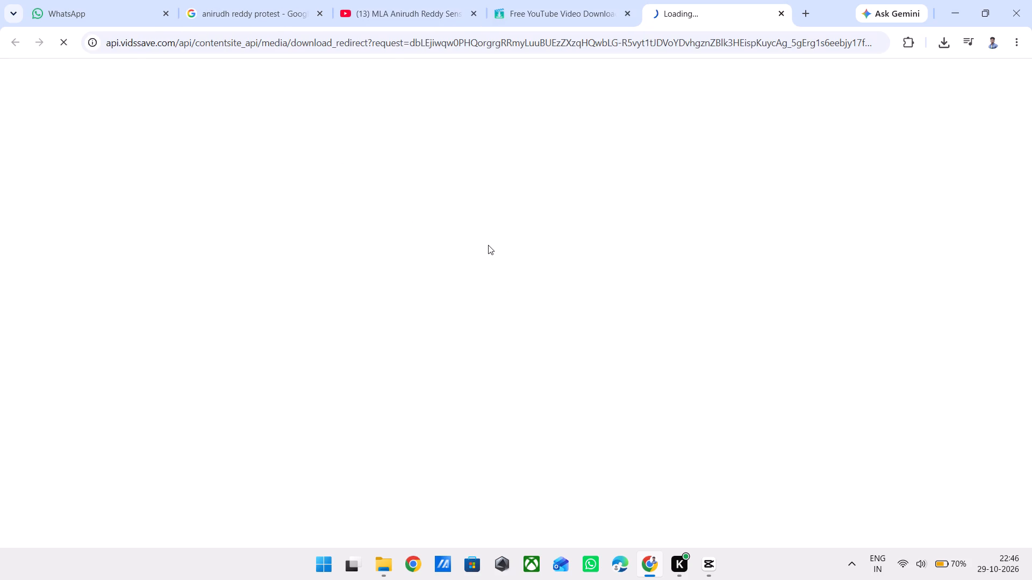
{"action": "key", "text": "ctrl+w"}
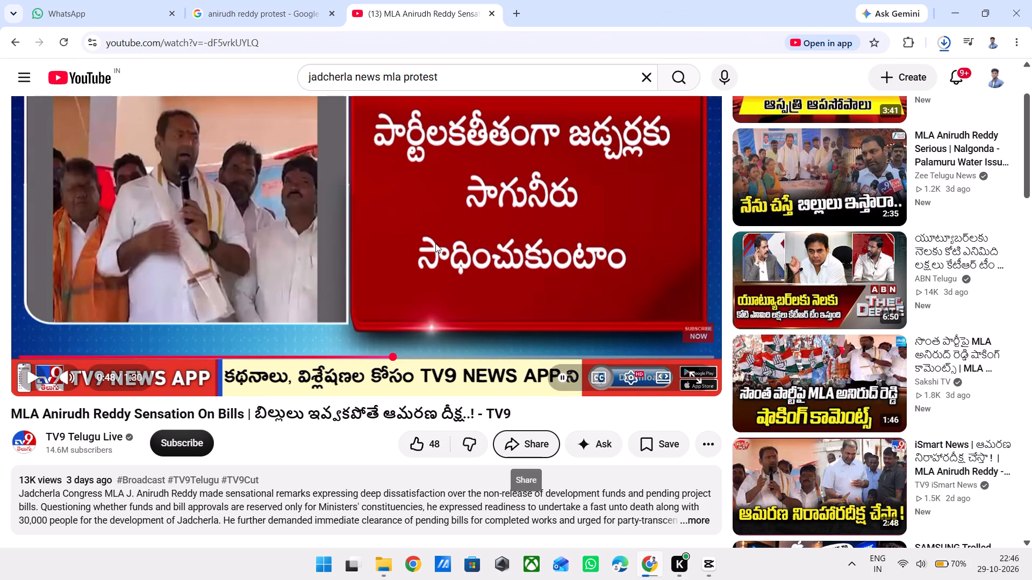
Switch to CapCut, put the playhead at the overlay image's end (00:00:05:27) and import the VidsSave TV9 720P video from Downloads.
{"action": "left_click", "coordinate": [218, 340]}
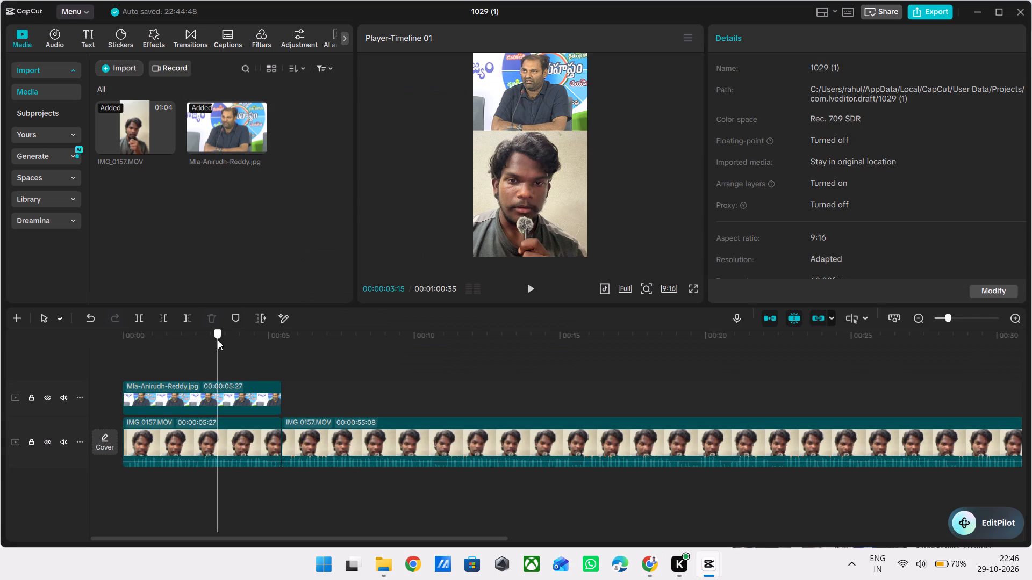
{"action": "left_click_drag", "start_coordinate": [218, 340], "coordinate": [280, 350]}
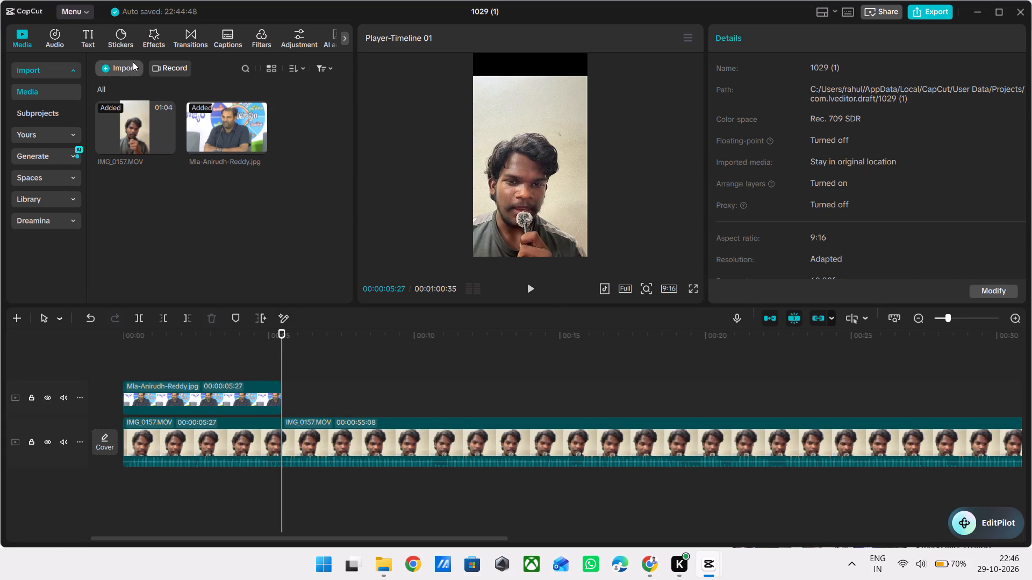
{"action": "scroll", "coordinate": [365, 472], "scroll_direction": "up", "scroll_amount": 17, "text": "ctrl"}
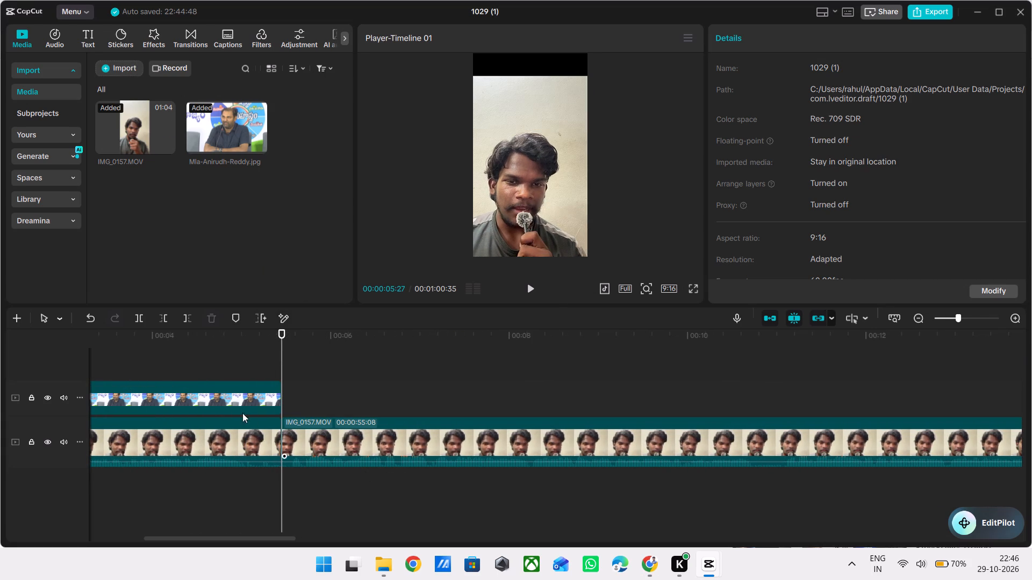
{"action": "left_click", "coordinate": [260, 347]}
{"action": "left_click_drag", "start_coordinate": [260, 347], "coordinate": [285, 350]}
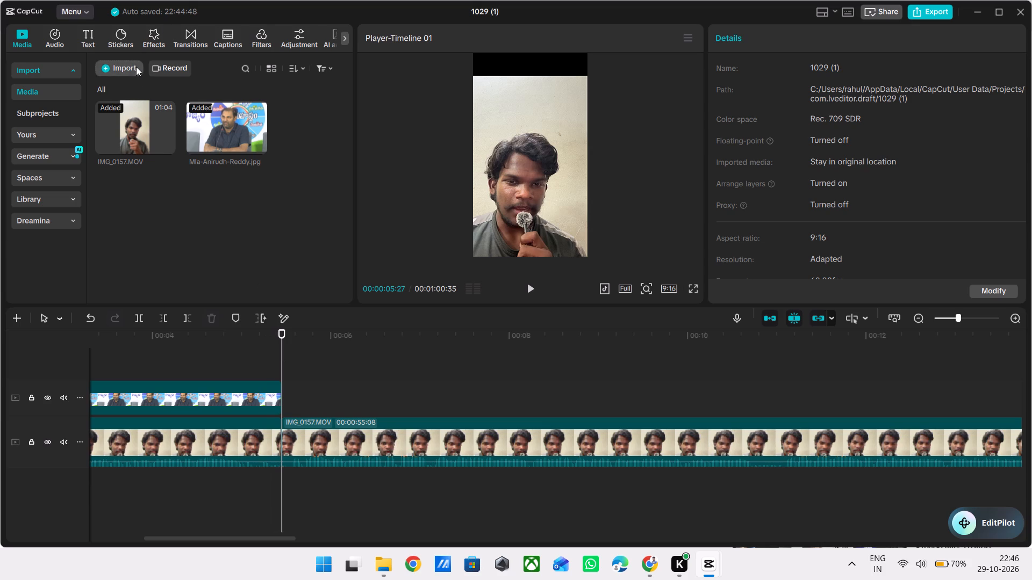
{"action": "left_click", "coordinate": [136, 67]}
{"action": "left_click", "coordinate": [172, 90]}
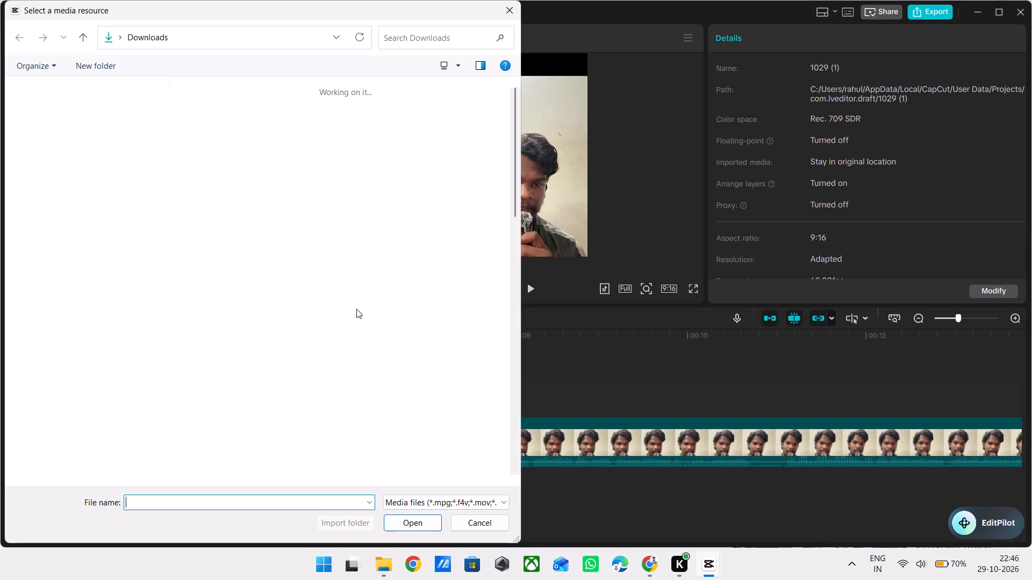
{"action": "left_click", "coordinate": [202, 132]}
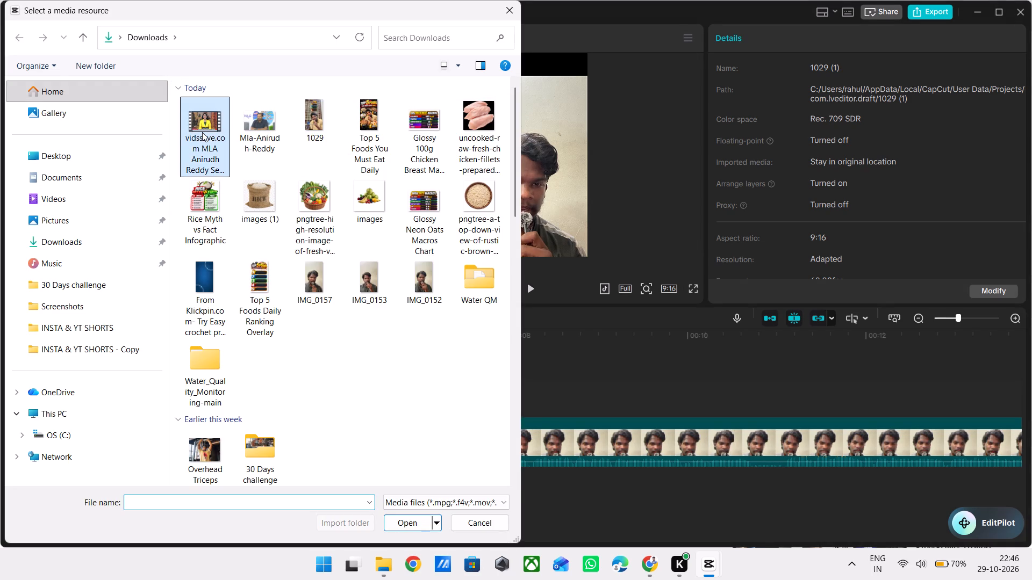
{"action": "key", "text": "Return"}
Place the imported TV9 video on a new track above the overlay image's track, starting just after the image ends.
{"action": "left_click_drag", "start_coordinate": [148, 201], "coordinate": [212, 219]}
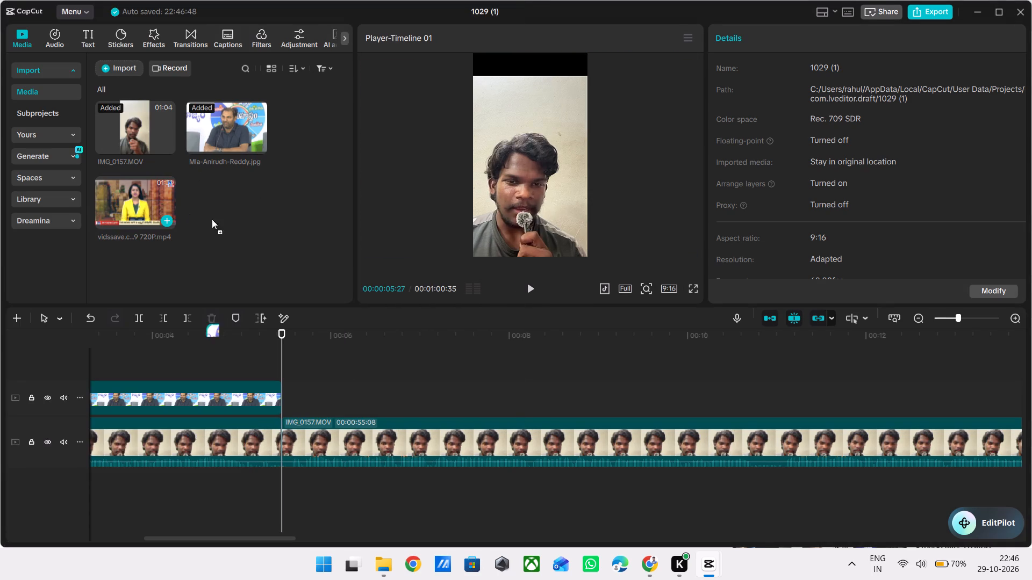
{"action": "left_click_drag", "start_coordinate": [212, 219], "coordinate": [298, 350]}
Scrub and play the TV9 clip on the timeline to examine where the MLA's speech footage appears.
{"action": "left_click", "coordinate": [434, 350]}
{"action": "left_click_drag", "start_coordinate": [434, 350], "coordinate": [519, 347]}
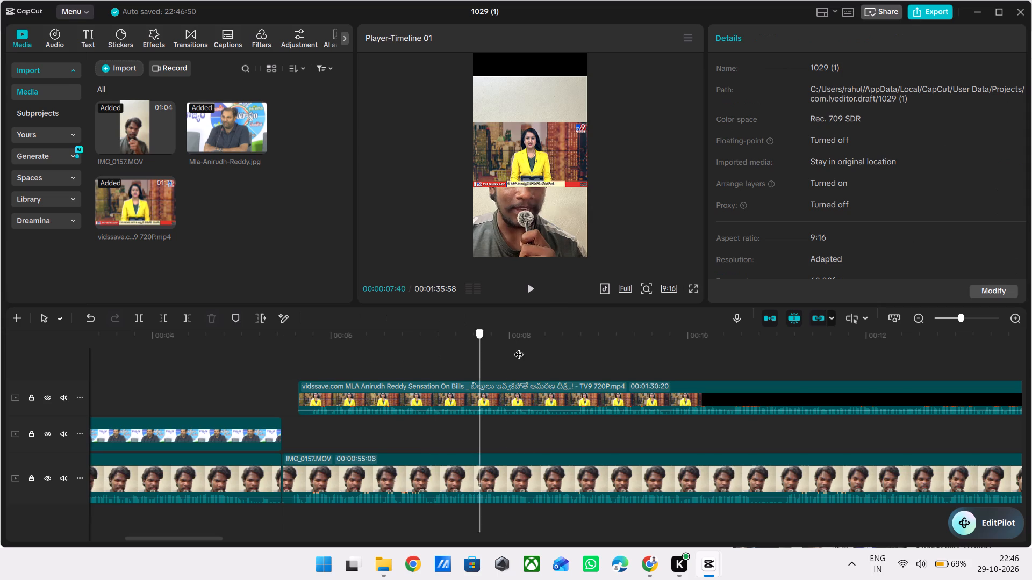
{"action": "left_click_drag", "start_coordinate": [519, 347], "coordinate": [999, 321]}
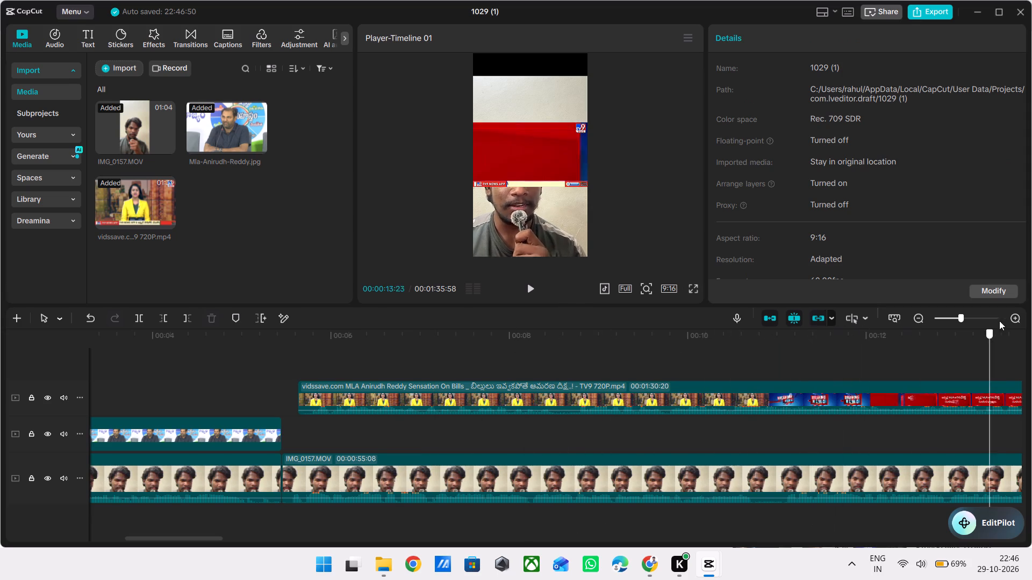
{"action": "left_click_drag", "start_coordinate": [999, 321], "coordinate": [730, 374]}
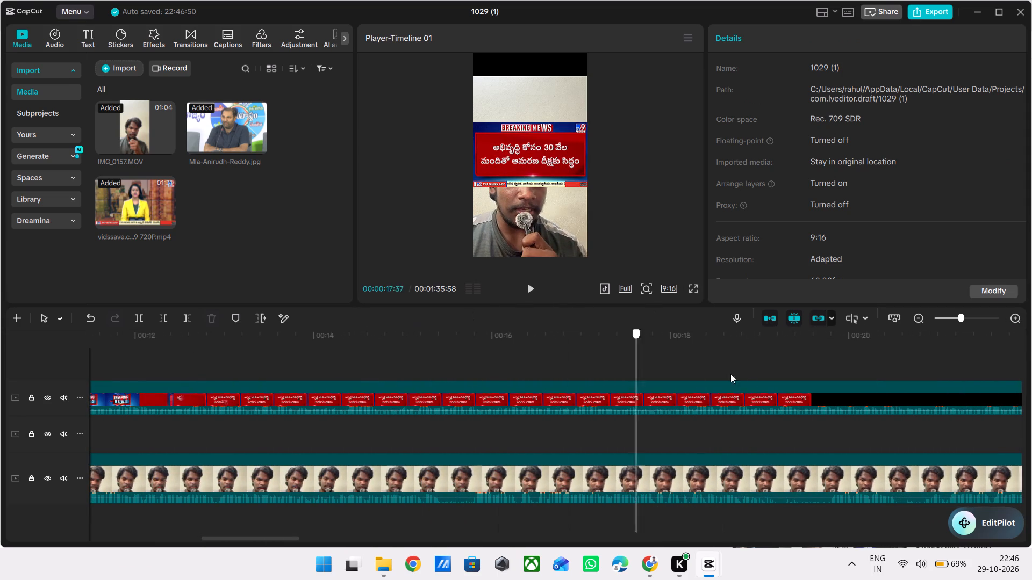
{"action": "left_click_drag", "start_coordinate": [730, 374], "coordinate": [1031, 372]}
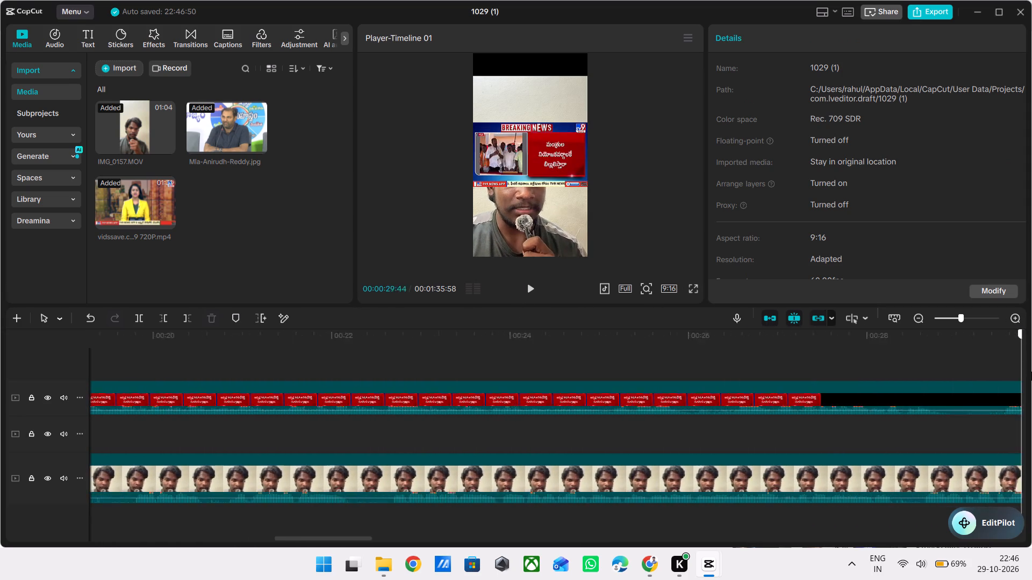
{"action": "left_click_drag", "start_coordinate": [1031, 372], "coordinate": [450, 348]}
{"action": "key", "text": "c"}
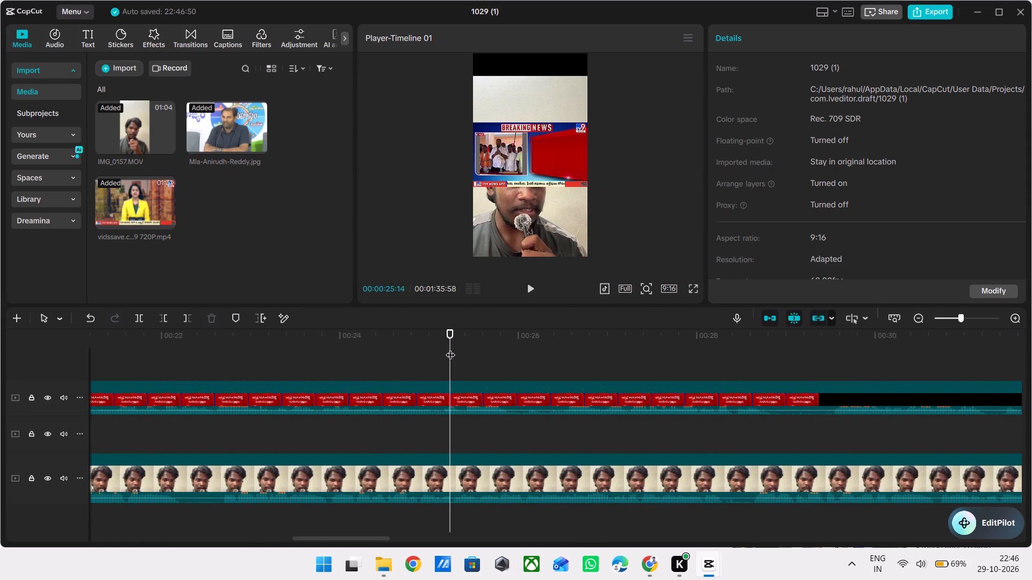
{"action": "key", "text": "space"}
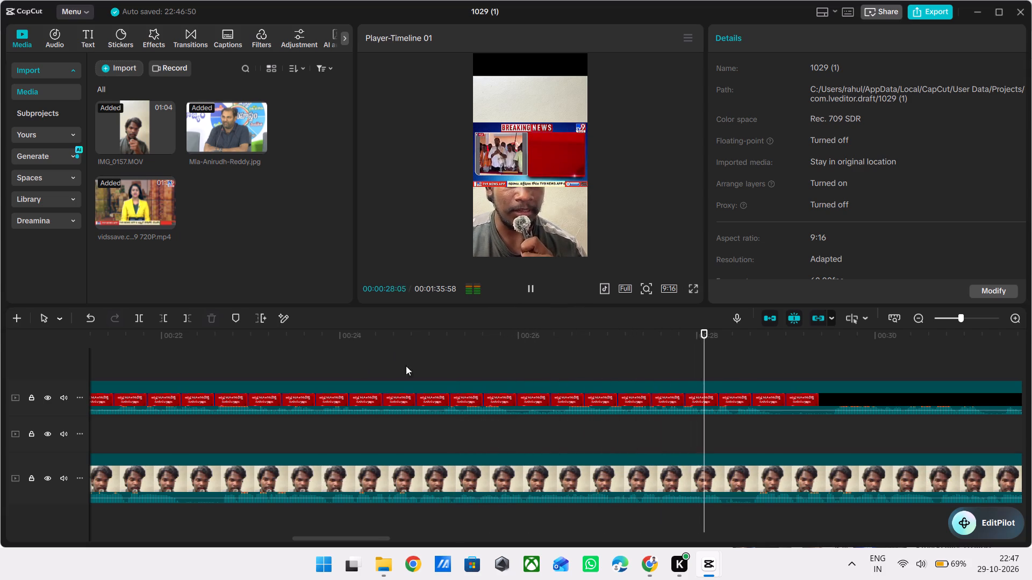
{"action": "scroll", "coordinate": [443, 363], "scroll_direction": "left", "scroll_amount": 3}
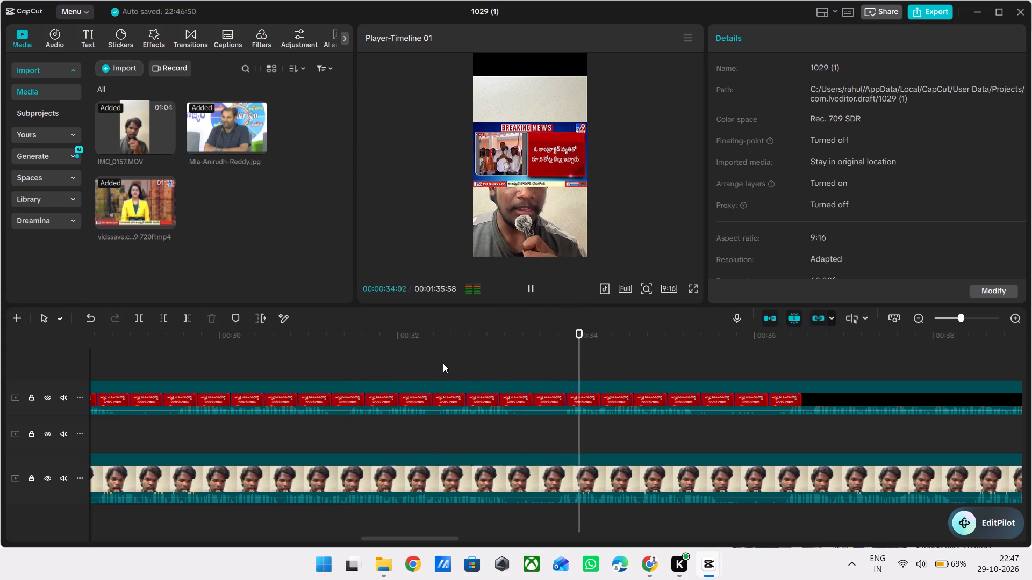
{"action": "scroll", "coordinate": [365, 419], "scroll_direction": "left", "scroll_amount": 1}
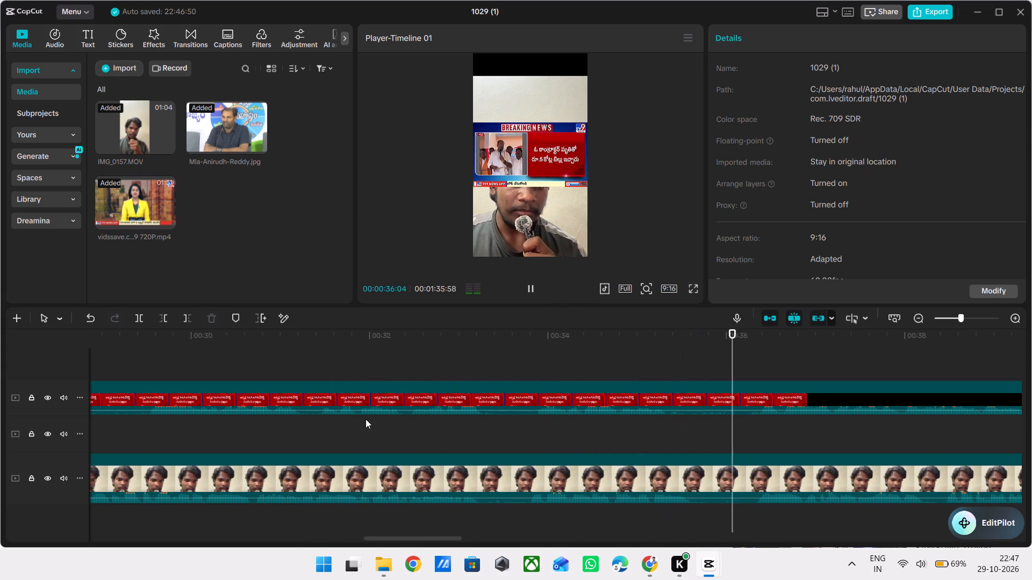
{"action": "key", "text": "space"}
Trim away the beginning of the TV9 clip up to 00:00:36:13.
{"action": "left_click", "coordinate": [572, 403]}
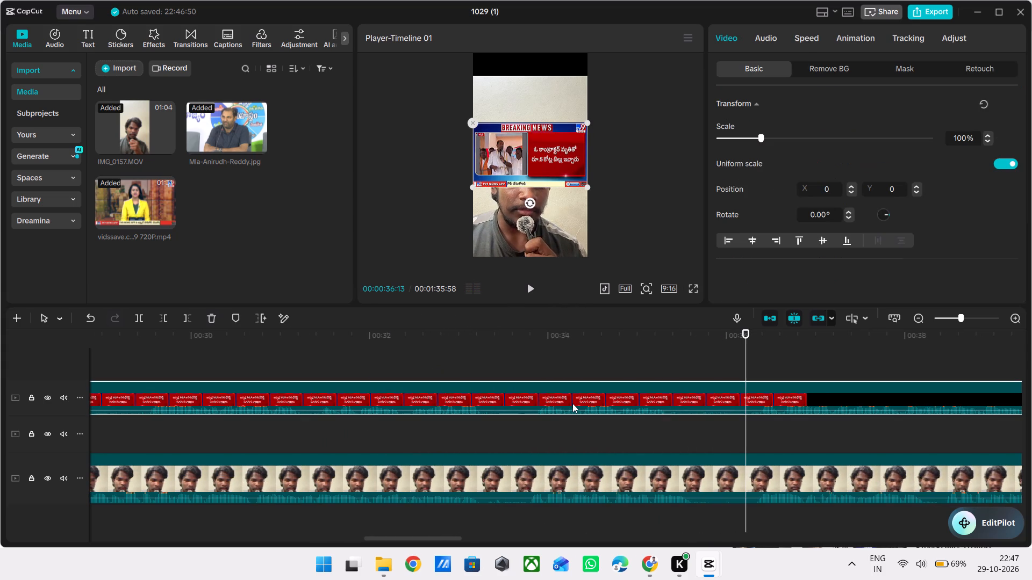
{"action": "left_click", "coordinate": [158, 319]}
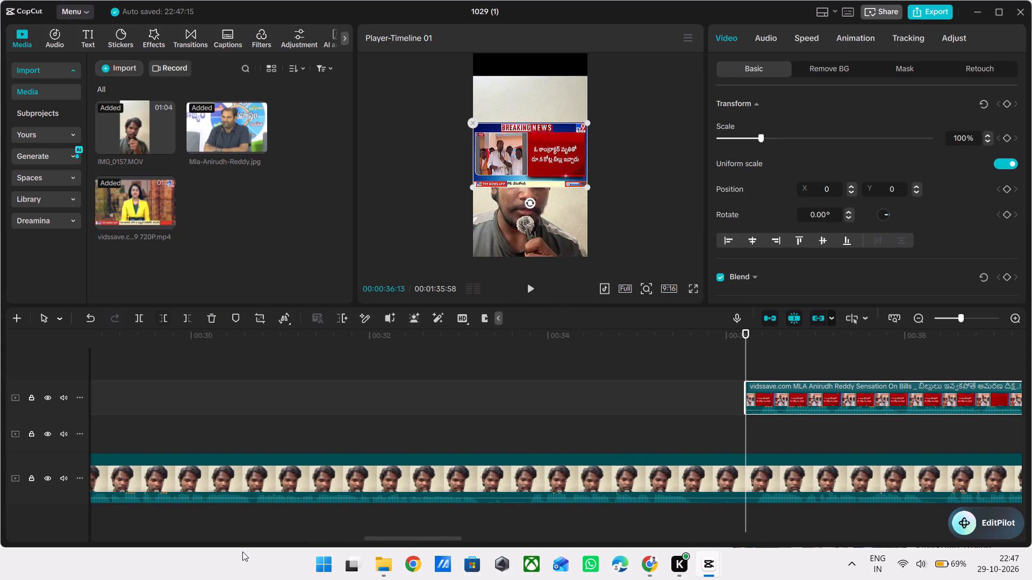
Move the trimmed TV9 clip onto the overlay image's track, placing it directly after the MLA image.
{"action": "scroll", "coordinate": [242, 552], "scroll_direction": "down", "scroll_amount": 6, "text": "ctrl"}
{"action": "scroll", "coordinate": [240, 471], "scroll_direction": "down", "scroll_amount": 15, "text": "ctrl"}
{"action": "scroll", "coordinate": [240, 471], "scroll_direction": "up", "scroll_amount": 1}
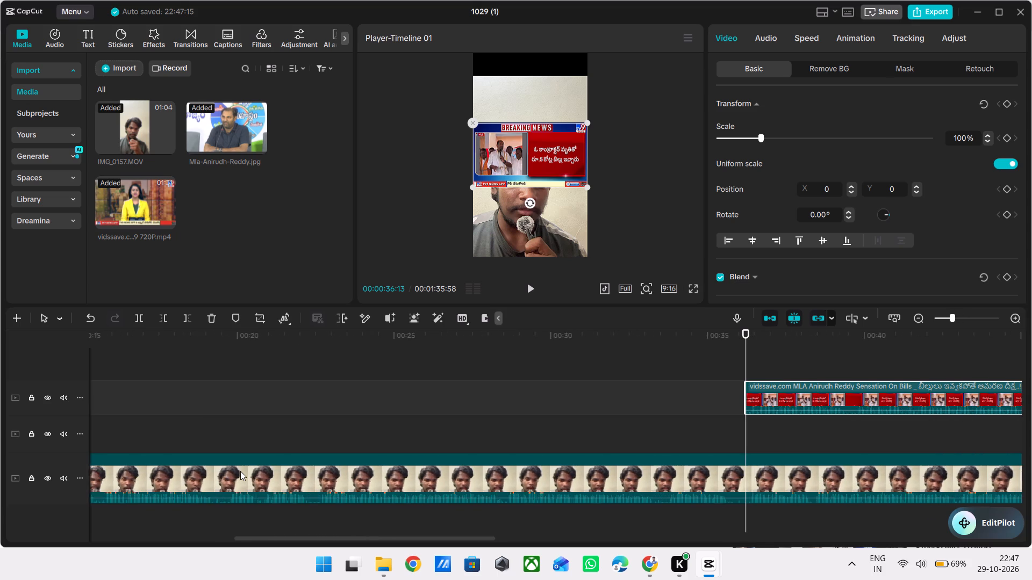
{"action": "scroll", "coordinate": [240, 471], "scroll_direction": "down", "scroll_amount": 7, "text": "ctrl"}
{"action": "left_click_drag", "start_coordinate": [801, 401], "coordinate": [684, 410]}
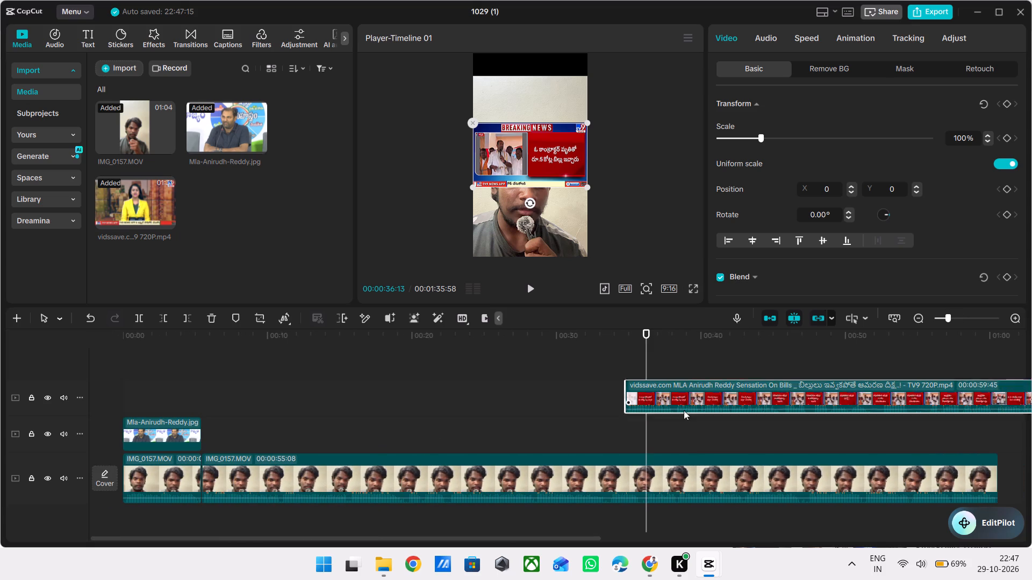
{"action": "left_click_drag", "start_coordinate": [684, 410], "coordinate": [359, 434]}
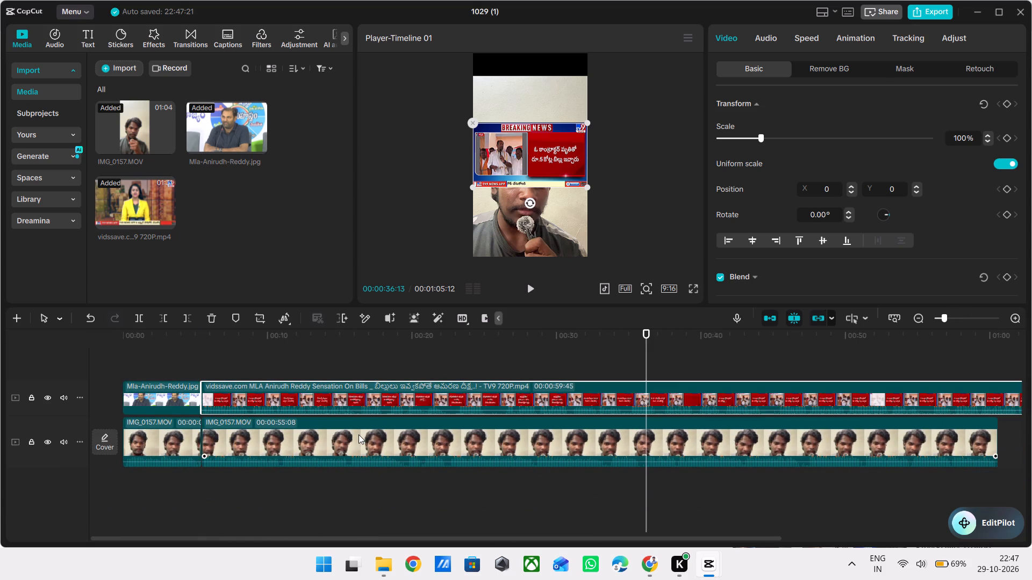
Rotate the TV9 clip 90° and scale it up to about 177% so it fills the vertical frame.
{"action": "left_click", "coordinate": [236, 363]}
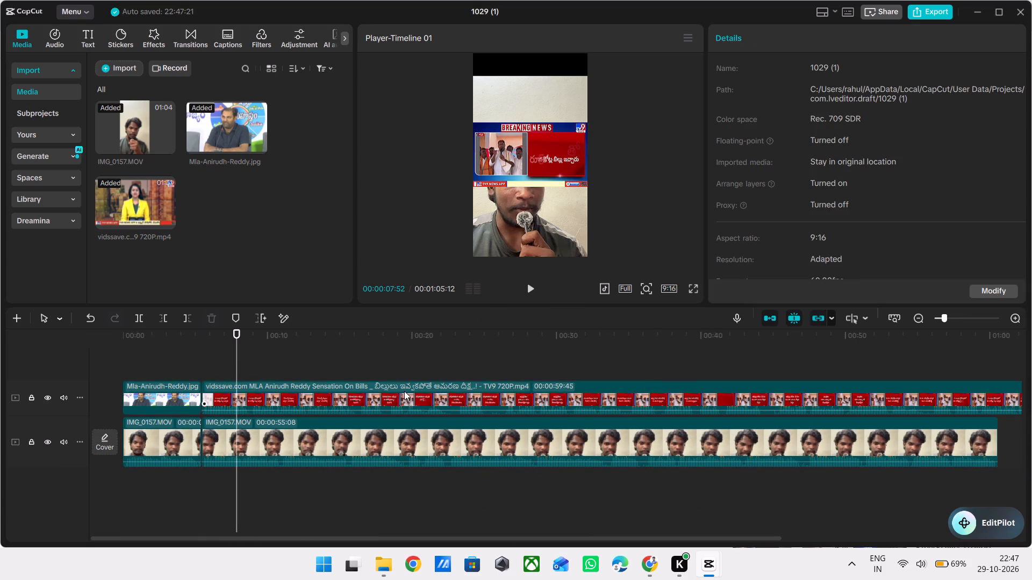
{"action": "left_click", "coordinate": [404, 391]}
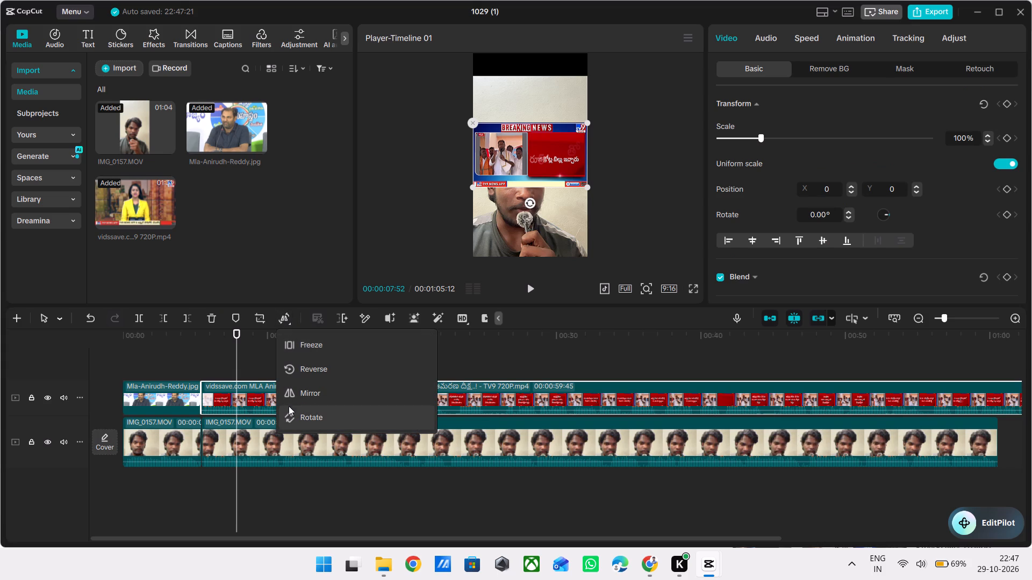
{"action": "left_click", "coordinate": [299, 419]}
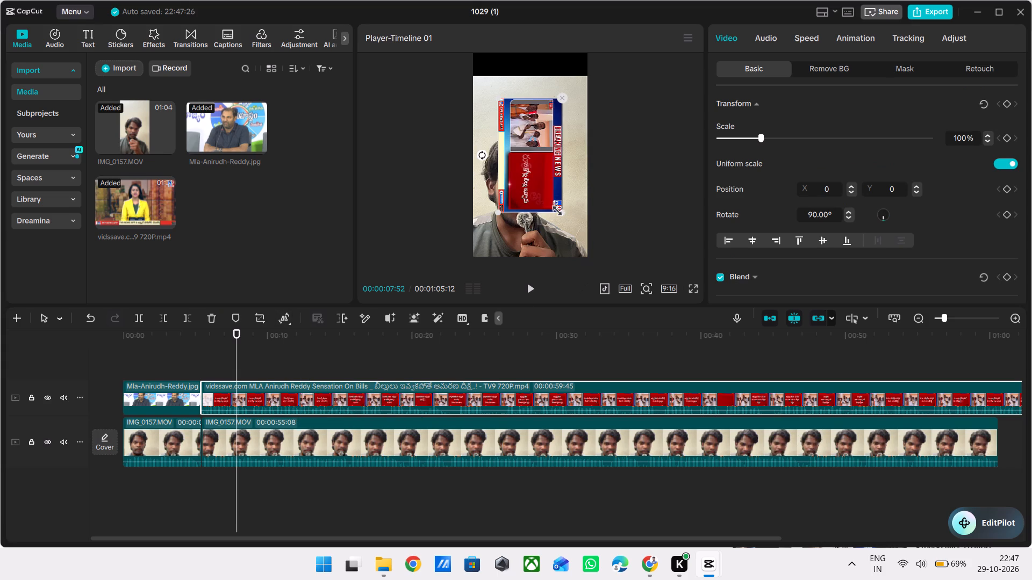
{"action": "left_click_drag", "start_coordinate": [562, 209], "coordinate": [623, 274]}
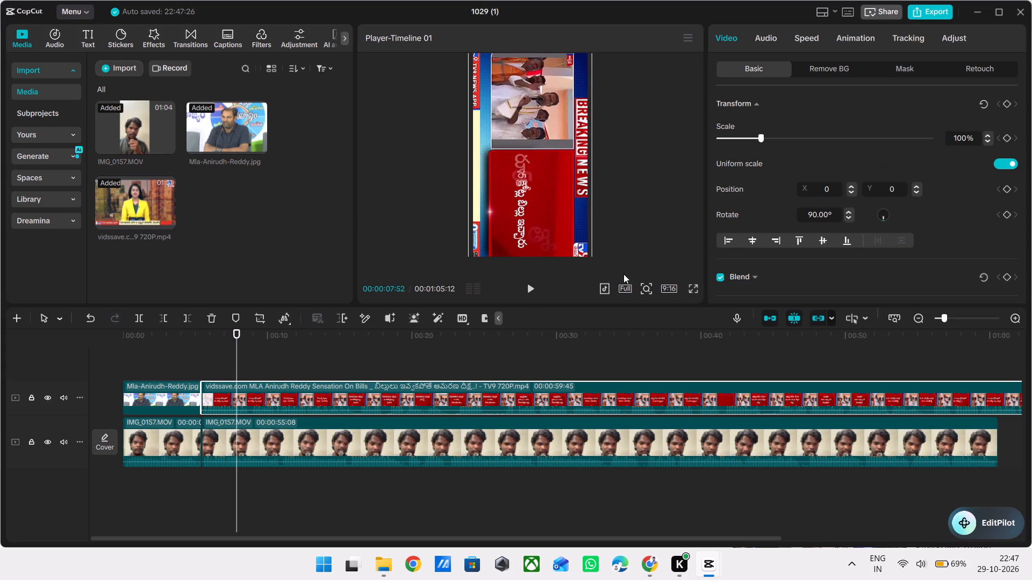
{"action": "left_click_drag", "start_coordinate": [623, 274], "coordinate": [641, 291]}
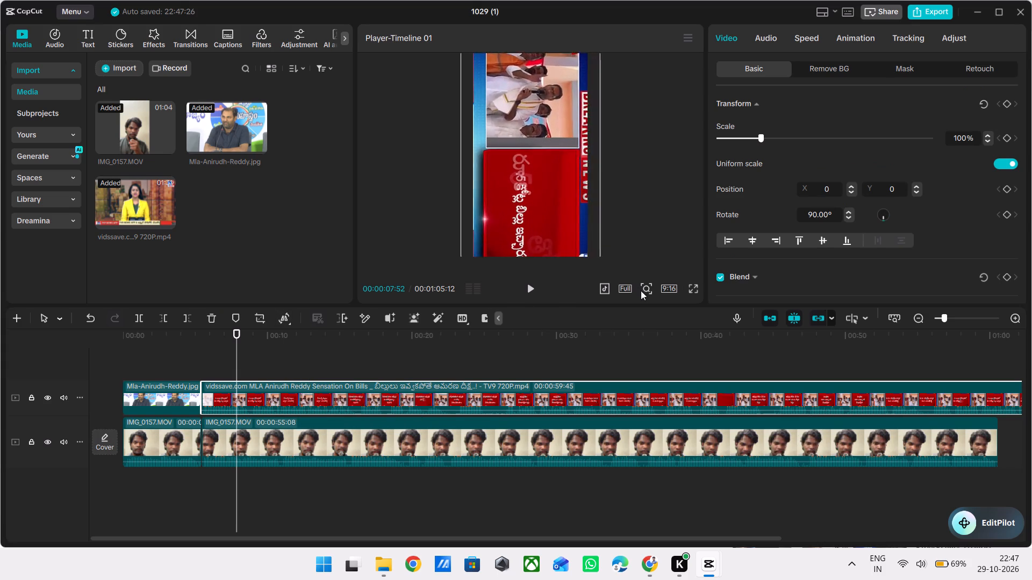
{"action": "left_click_drag", "start_coordinate": [641, 291], "coordinate": [618, 258]}
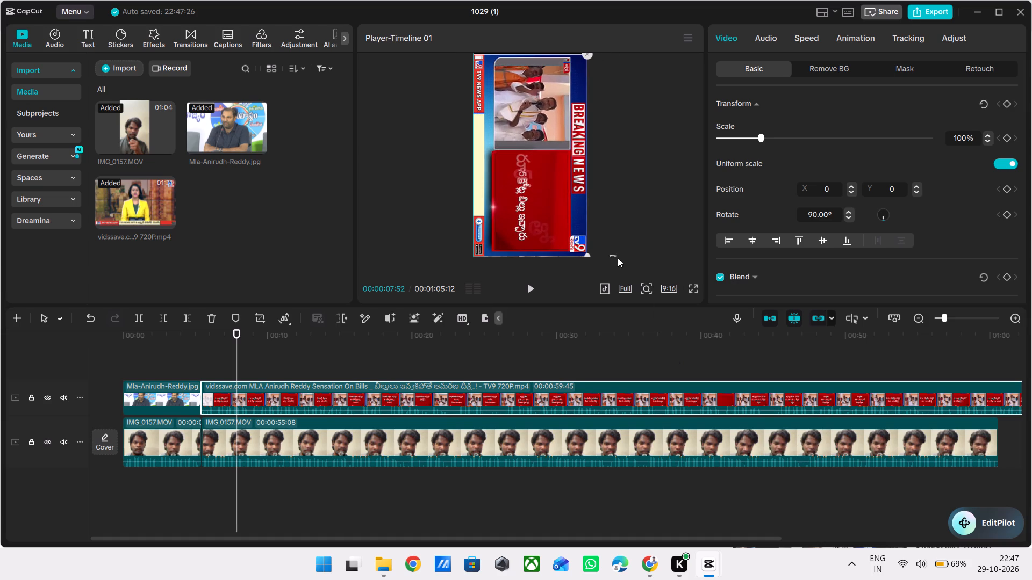
{"action": "left_click_drag", "start_coordinate": [618, 258], "coordinate": [621, 265]}
{"action": "left_click_drag", "start_coordinate": [621, 265], "coordinate": [621, 266]}
Play the short from about 00:00:04:51 and trim away the TV9 clip's remainder after 00:00:16:14.
{"action": "left_click", "coordinate": [193, 357]}
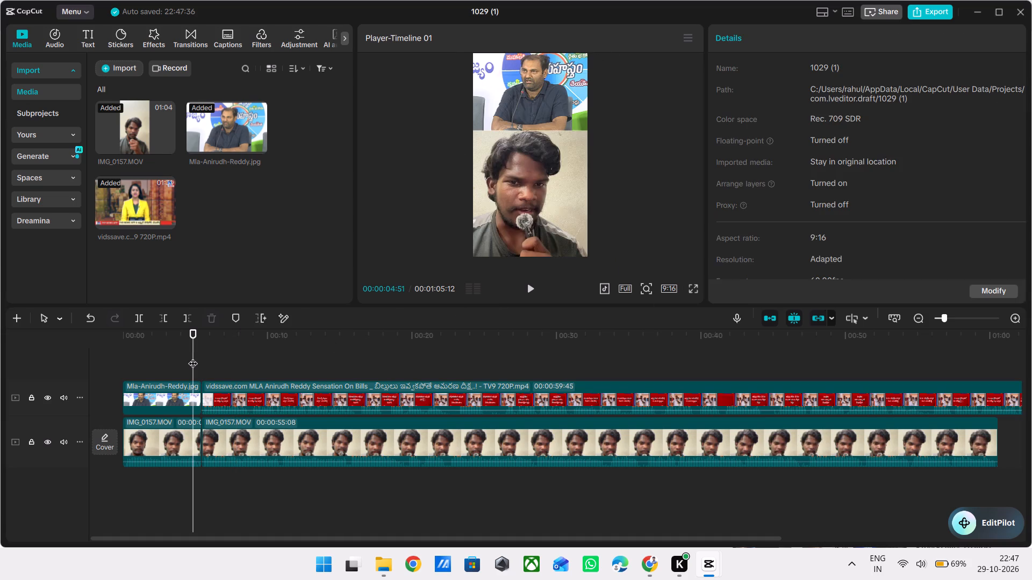
{"action": "key", "text": "space"}
{"action": "scroll", "coordinate": [251, 392], "scroll_direction": "down", "scroll_amount": 6, "text": "ctrl"}
{"action": "scroll", "coordinate": [251, 392], "scroll_direction": "left", "scroll_amount": 4}
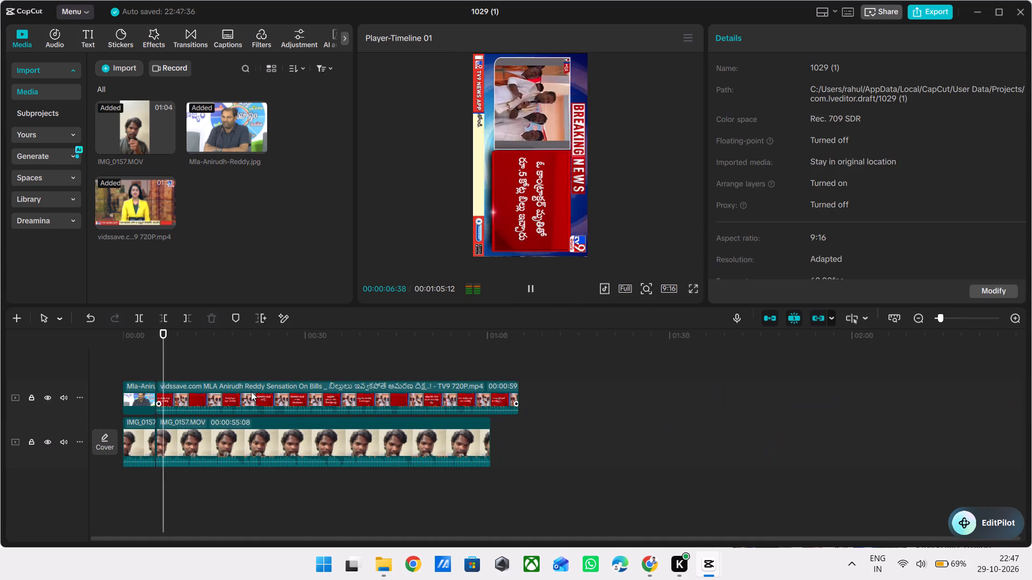
{"action": "scroll", "coordinate": [224, 390], "scroll_direction": "up", "scroll_amount": 7, "text": "ctrl"}
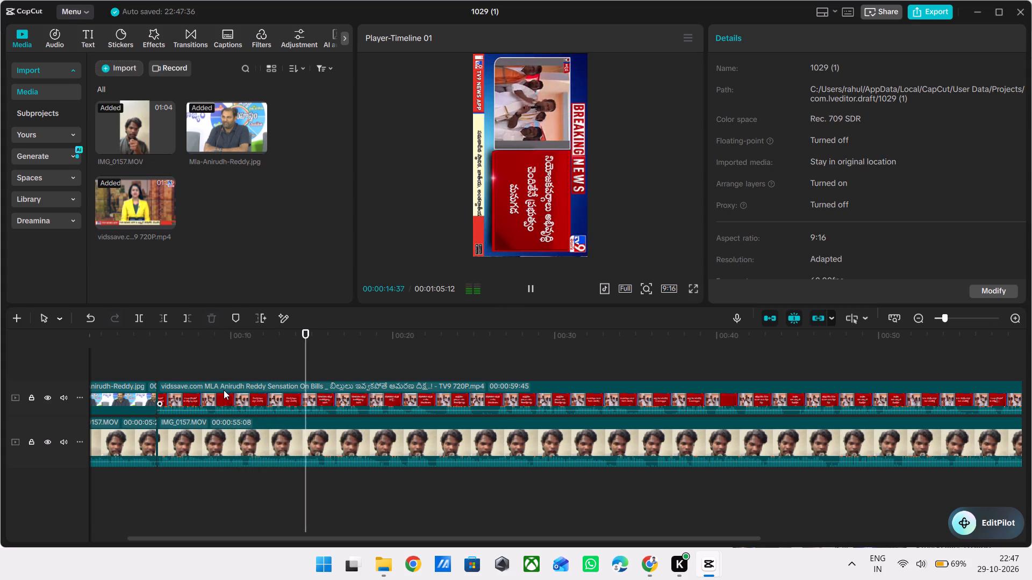
{"action": "key", "text": "space"}
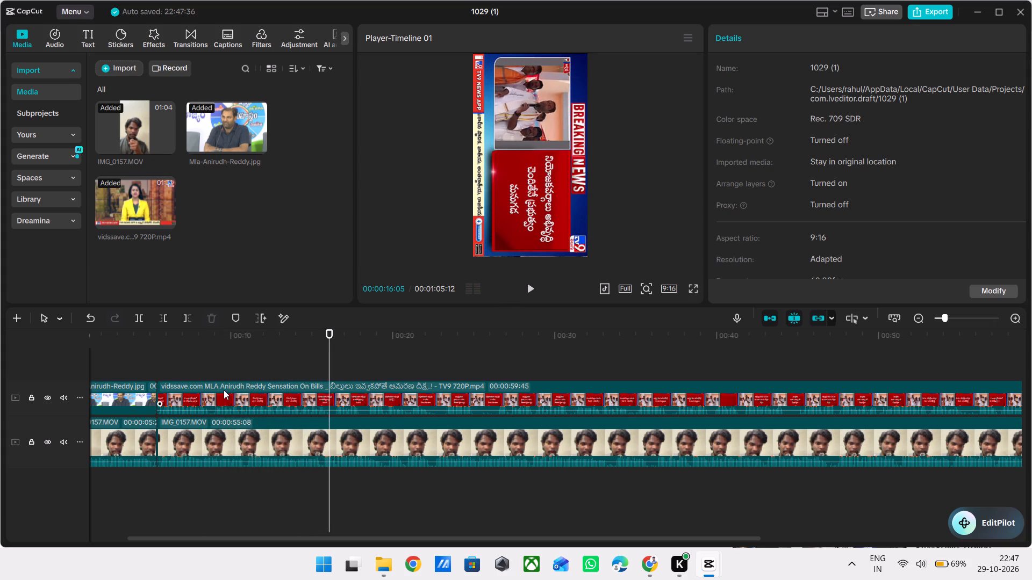
{"action": "key", "text": "space"}
{"action": "key", "text": "space"}
{"action": "left_click", "coordinate": [376, 392]}
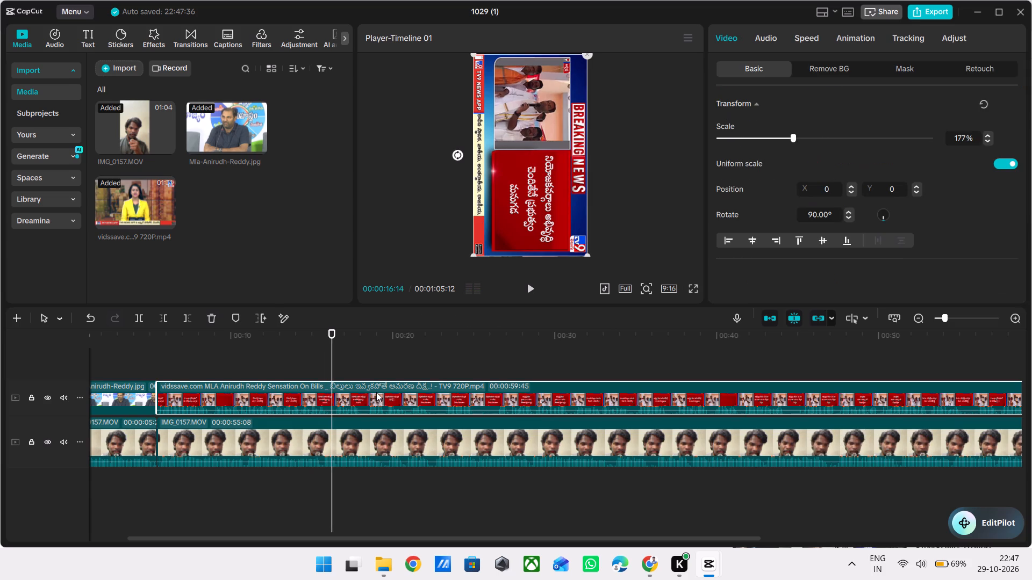
{"action": "left_click", "coordinate": [182, 316]}
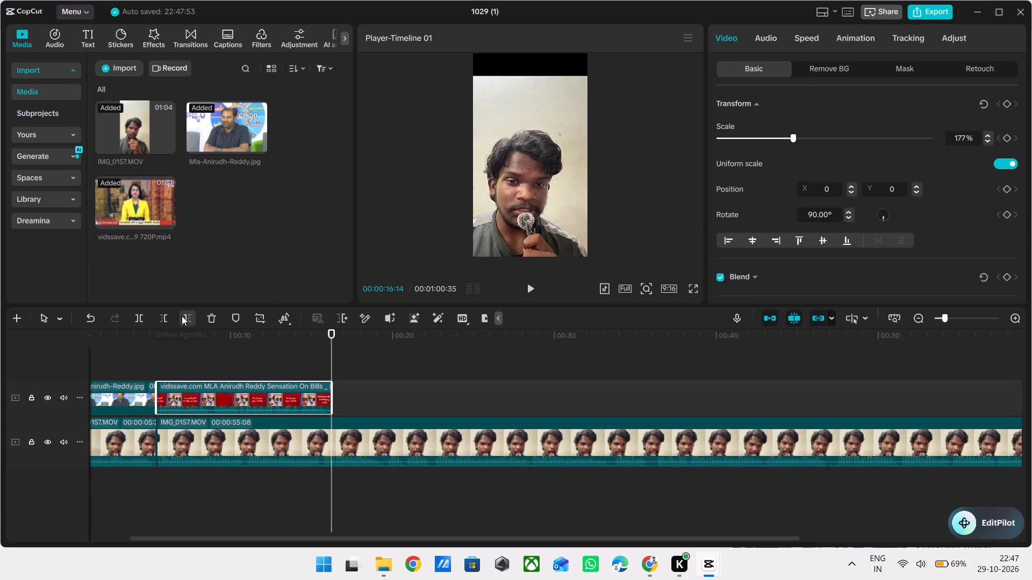
Insert the TV9 clip into the main track between the two IMG_0157 segments, keeping the MLA image above the first segment.
{"action": "left_click", "coordinate": [329, 451]}
{"action": "left_click_drag", "start_coordinate": [329, 451], "coordinate": [500, 430]}
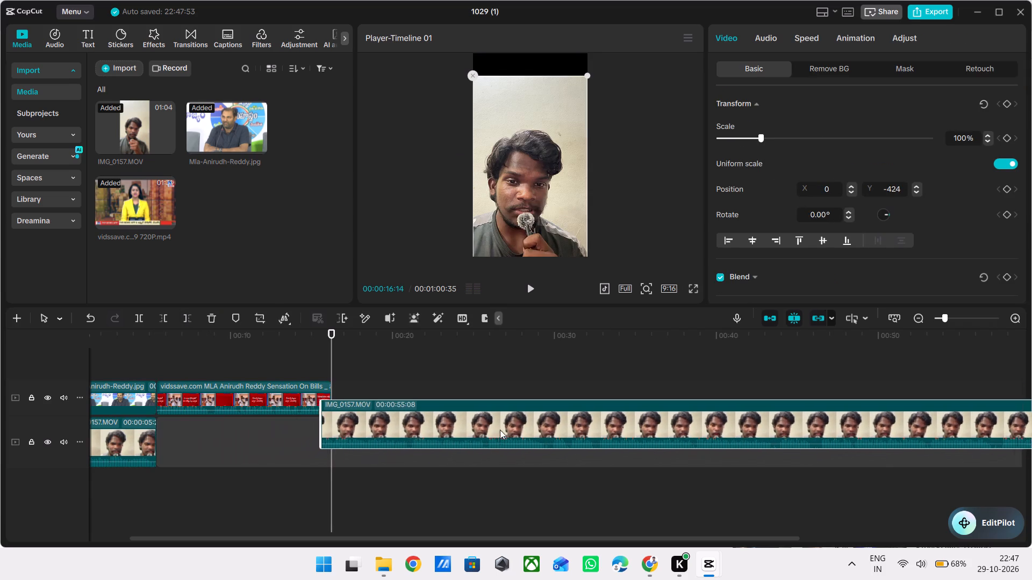
{"action": "left_click_drag", "start_coordinate": [500, 430], "coordinate": [509, 416]}
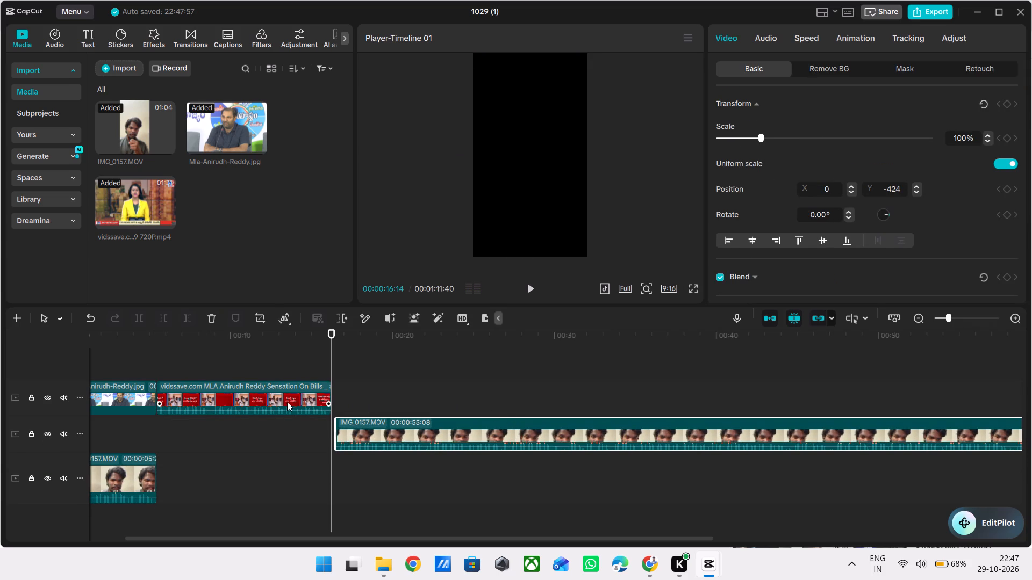
{"action": "left_click", "coordinate": [286, 402]}
{"action": "left_click_drag", "start_coordinate": [286, 402], "coordinate": [287, 462]}
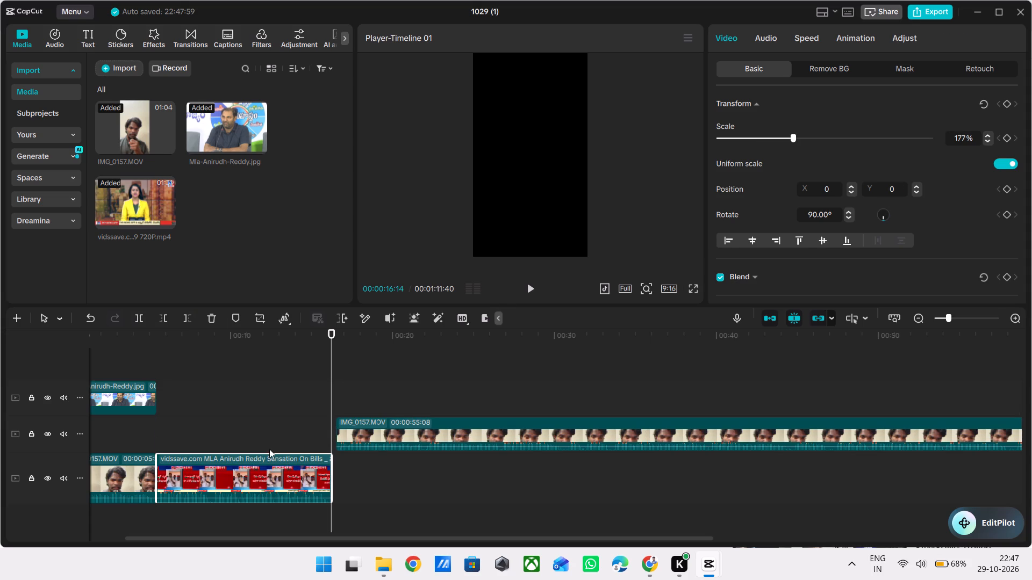
{"action": "left_click", "coordinate": [125, 393]}
{"action": "left_click_drag", "start_coordinate": [125, 393], "coordinate": [122, 433]}
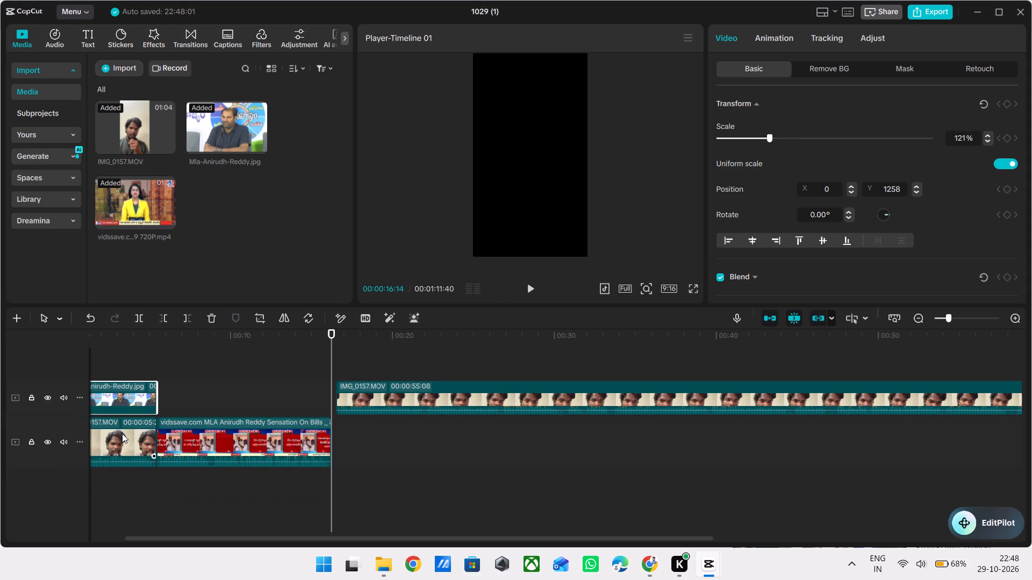
{"action": "left_click", "coordinate": [429, 405]}
{"action": "left_click_drag", "start_coordinate": [429, 405], "coordinate": [430, 430]}
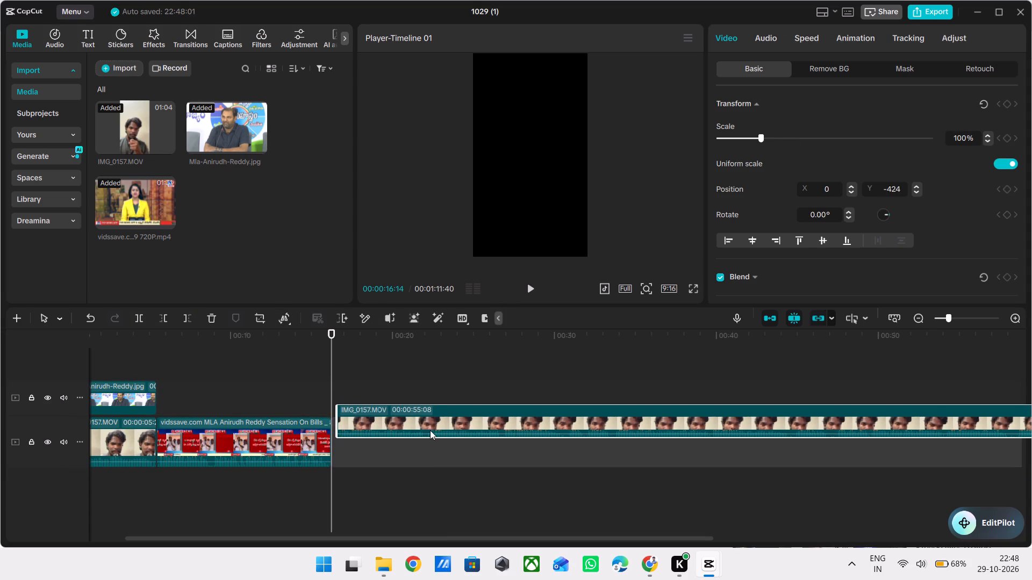
{"action": "left_click_drag", "start_coordinate": [430, 430], "coordinate": [427, 441]}
Play the short from its start, partly in full screen, to review the TV9 insert and the cut back to the speaker.
{"action": "left_click", "coordinate": [282, 398]}
{"action": "left_click_drag", "start_coordinate": [282, 398], "coordinate": [238, 394]}
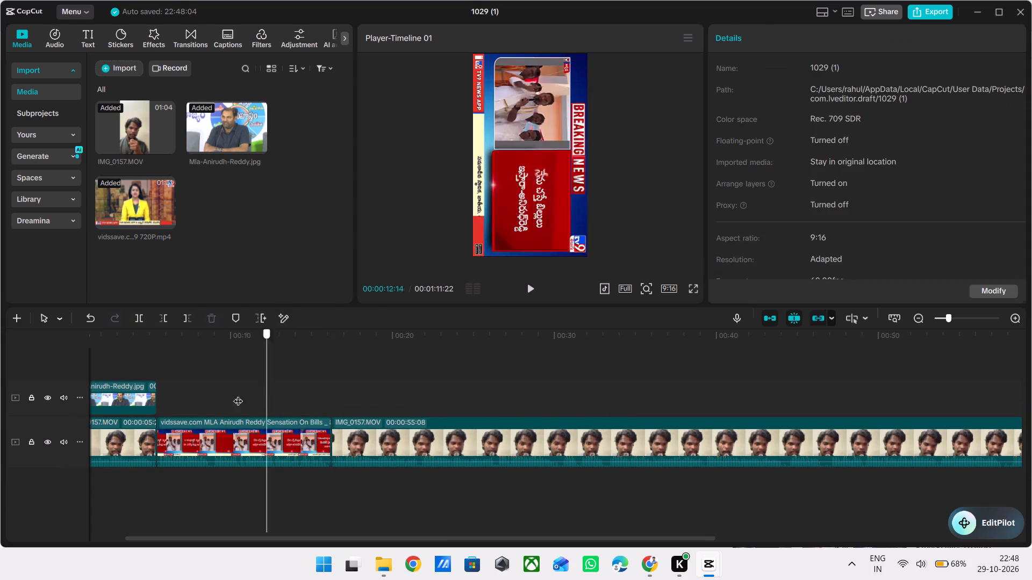
{"action": "left_click_drag", "start_coordinate": [238, 394], "coordinate": [31, 398]}
{"action": "key", "text": "space"}
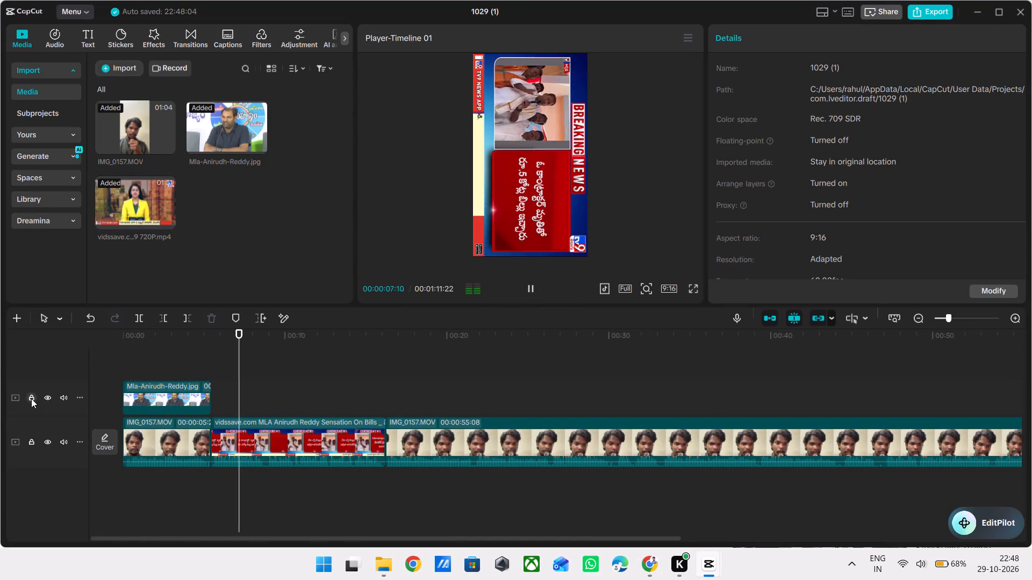
{"action": "left_click", "coordinate": [690, 286]}
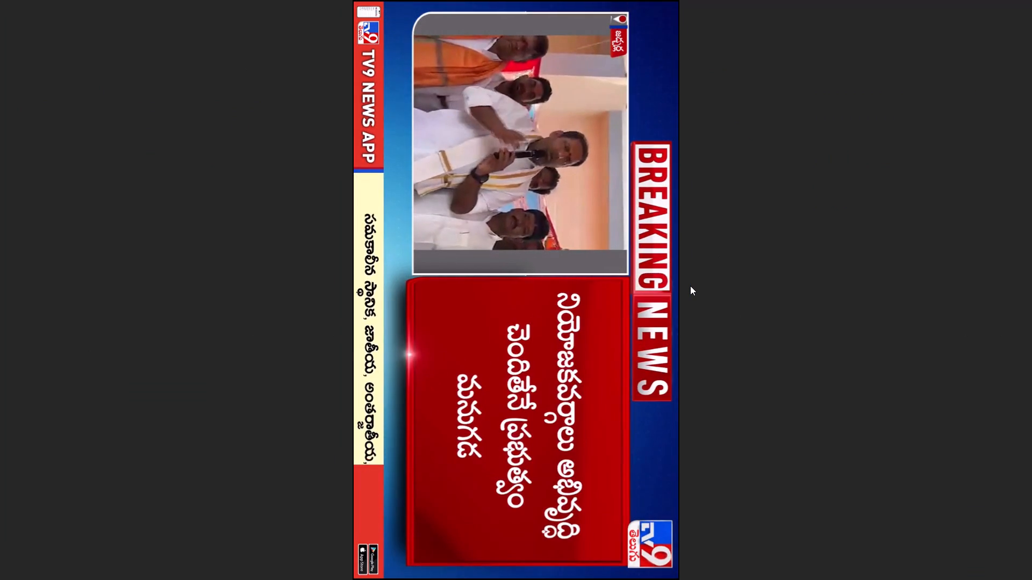
{"action": "key", "text": "Escape"}
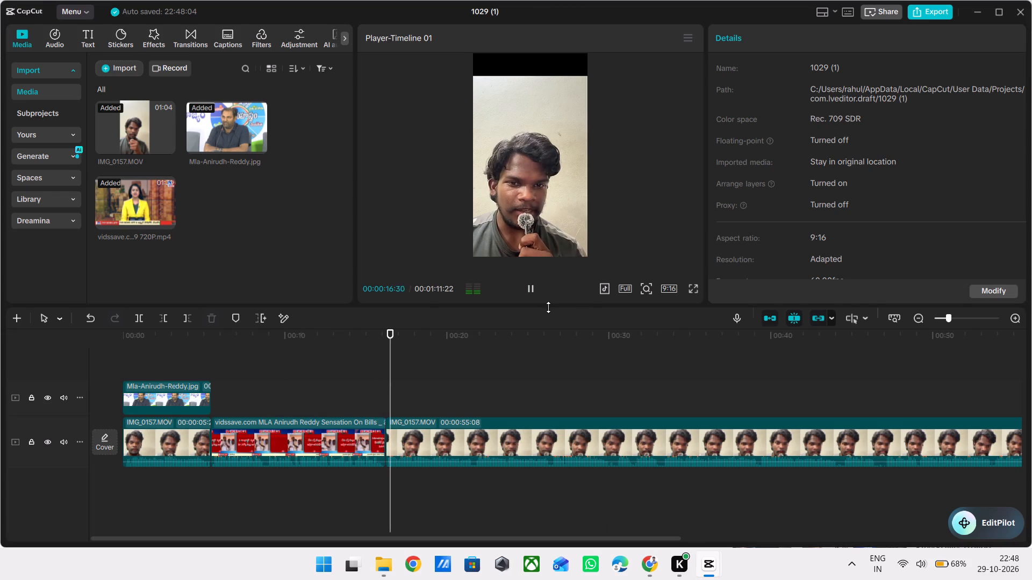
{"action": "key", "text": "space"}
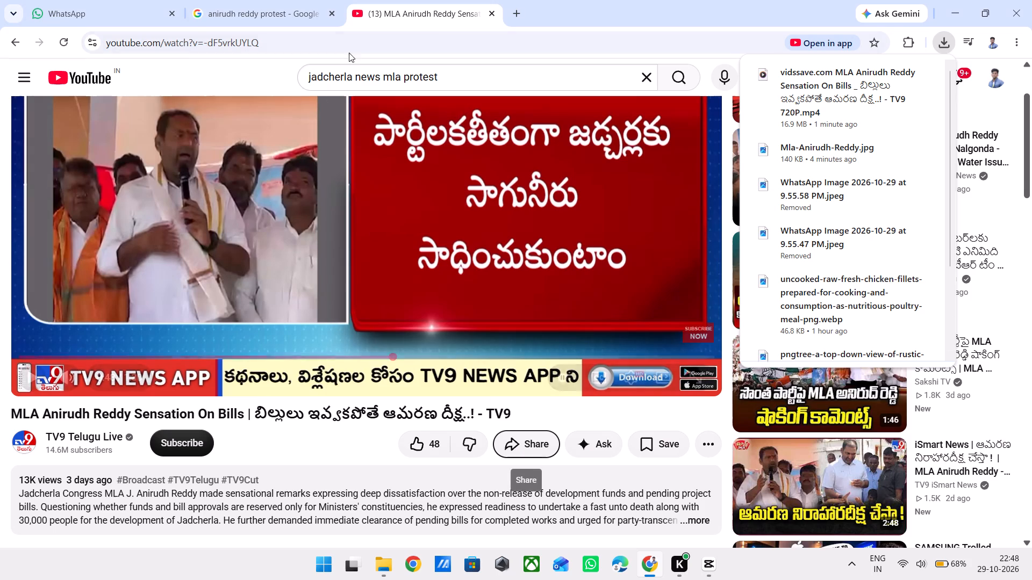
Switch to Chrome, search Google Images for "kcr hunger strike" and save the Facebook photo of KCR in a hospital bed.
{"action": "left_click", "coordinate": [519, 6]}
{"action": "type", "text": "kcr"}
{"action": "key", "text": "space"}
{"action": "type", "text": "hunger"}
{"action": "key", "text": "space"}
{"action": "key", "text": "Return"}
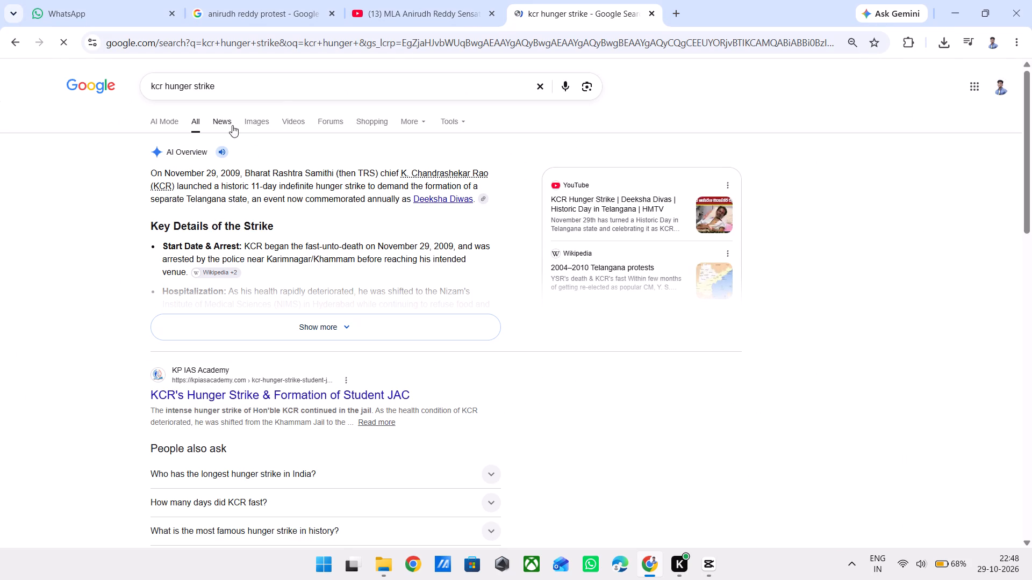
{"action": "left_click", "coordinate": [259, 124]}
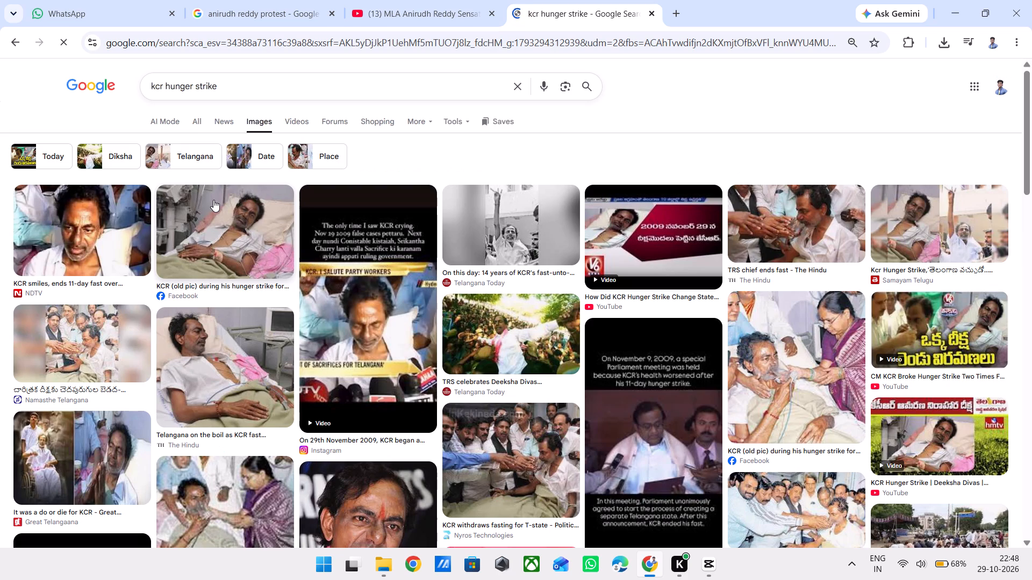
{"action": "left_click", "coordinate": [213, 200]}
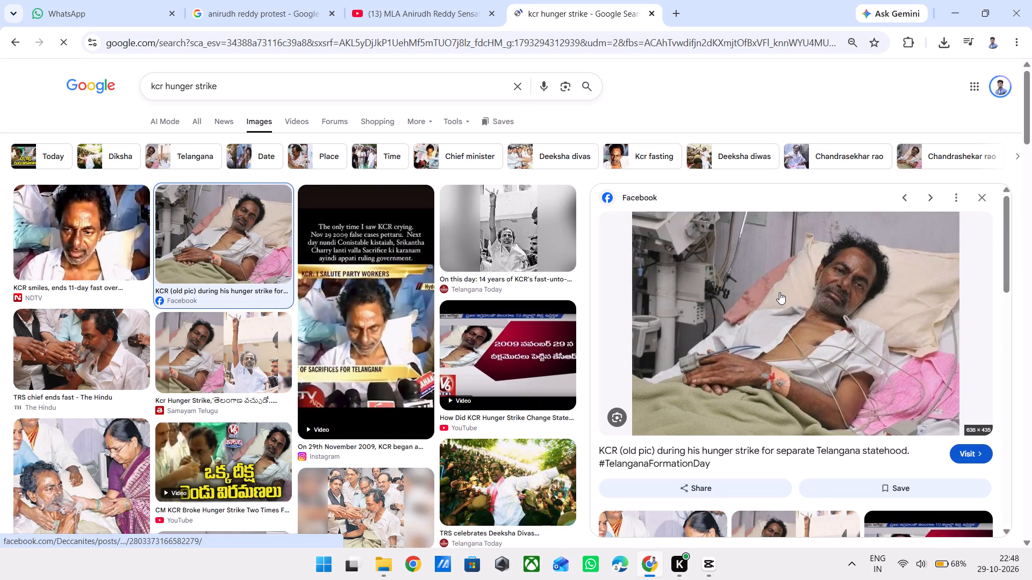
{"action": "right_click", "coordinate": [779, 292]}
{"action": "left_click", "coordinate": [855, 407]}
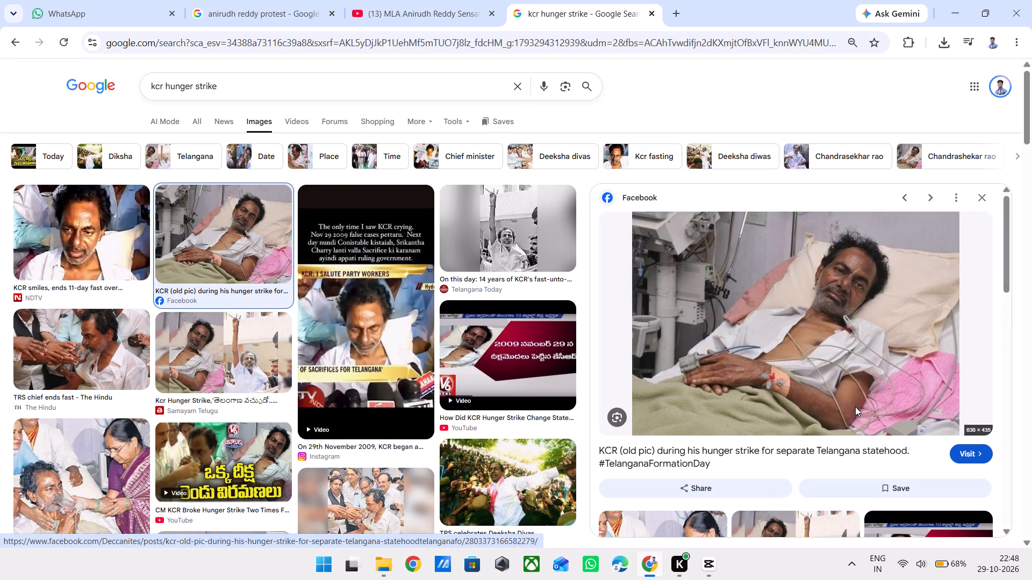
{"action": "left_click", "coordinate": [403, 292]}
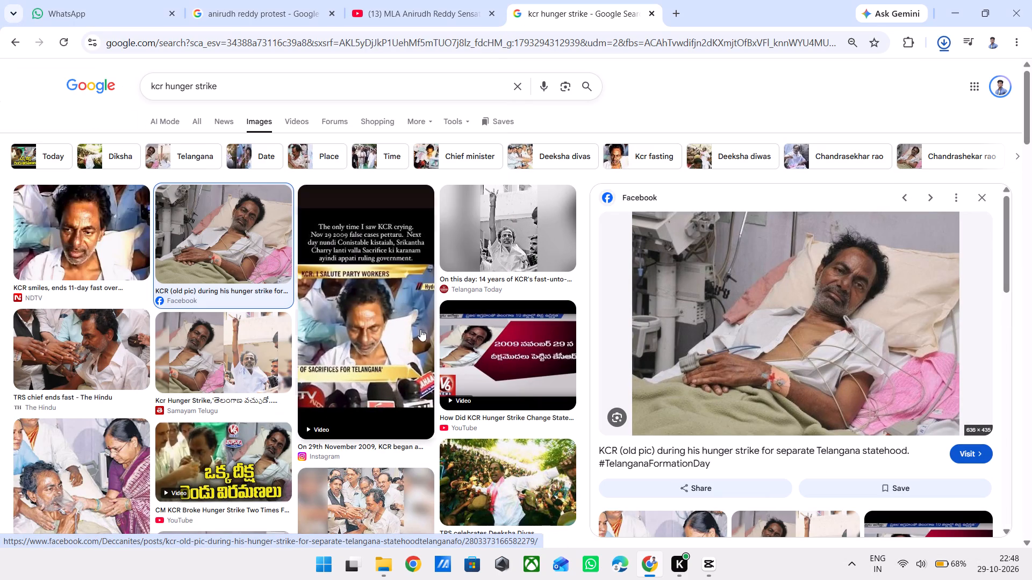
Examine the Telangana Today Deeksha Divas photo and its related images for another usable KCR hunger strike picture.
{"action": "left_click", "coordinate": [494, 466]}
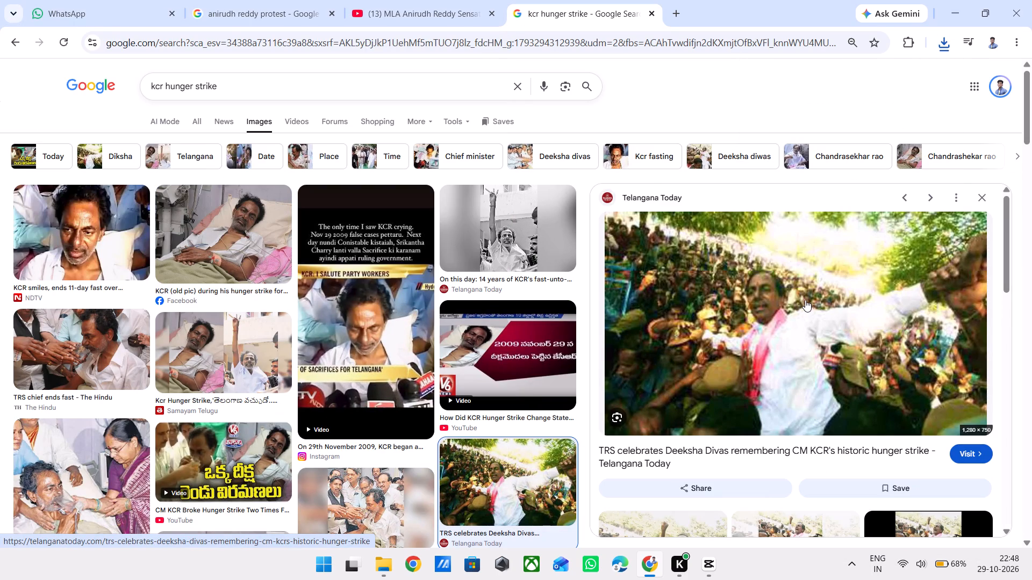
{"action": "right_click", "coordinate": [805, 300]}
{"action": "scroll", "coordinate": [788, 387], "scroll_direction": "down", "scroll_amount": 2}
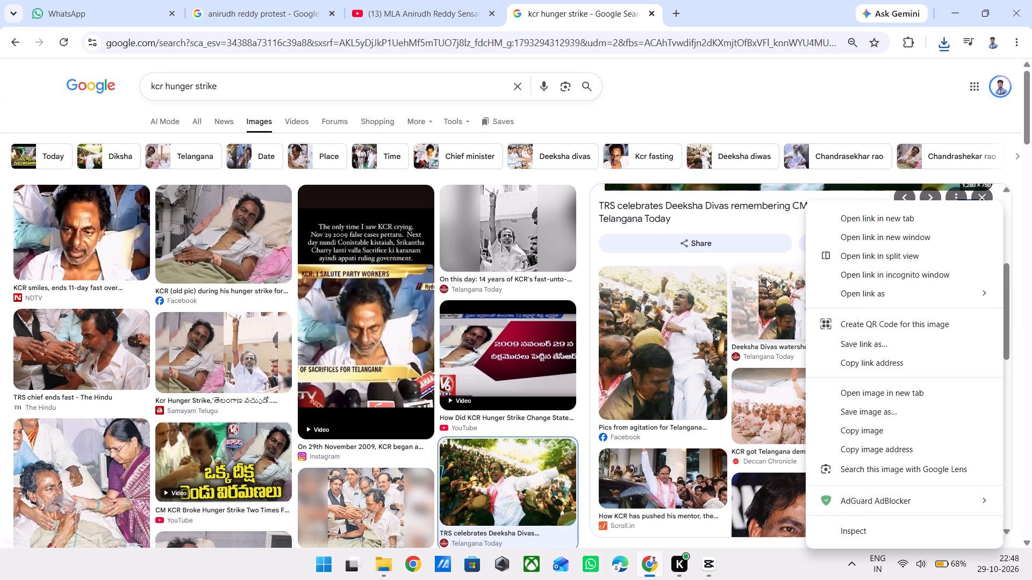
{"action": "left_click", "coordinate": [749, 103]}
{"action": "scroll", "coordinate": [785, 311], "scroll_direction": "down", "scroll_amount": 1}
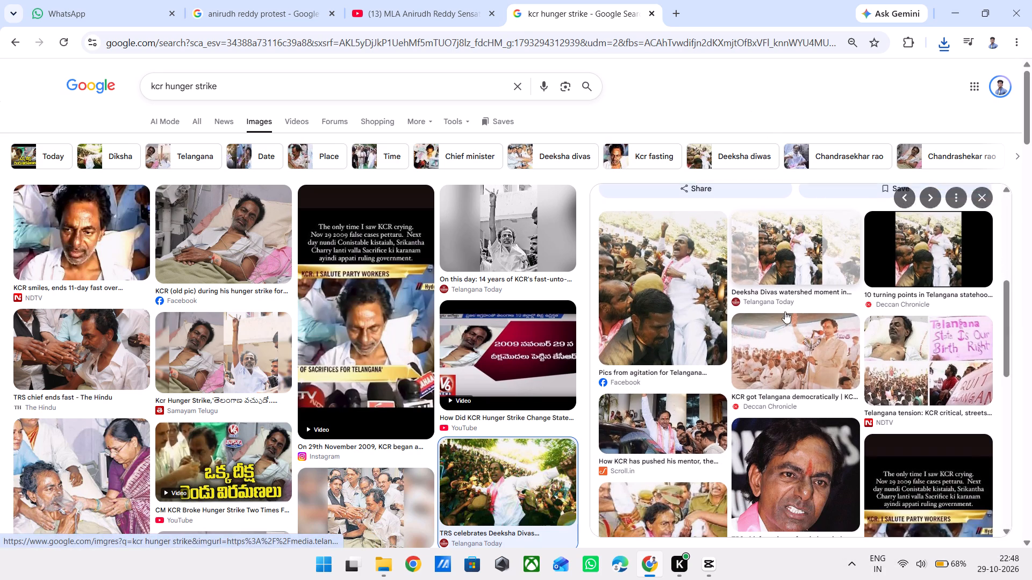
{"action": "scroll", "coordinate": [785, 311], "scroll_direction": "down", "scroll_amount": 1}
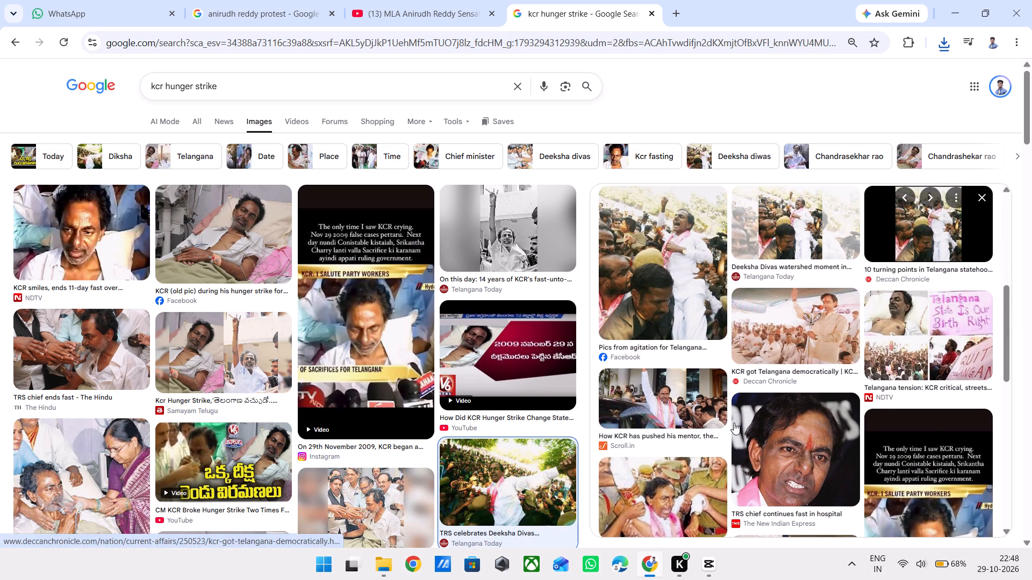
{"action": "scroll", "coordinate": [734, 423], "scroll_direction": "down", "scroll_amount": 2}
{"action": "scroll", "coordinate": [668, 424], "scroll_direction": "down", "scroll_amount": 2}
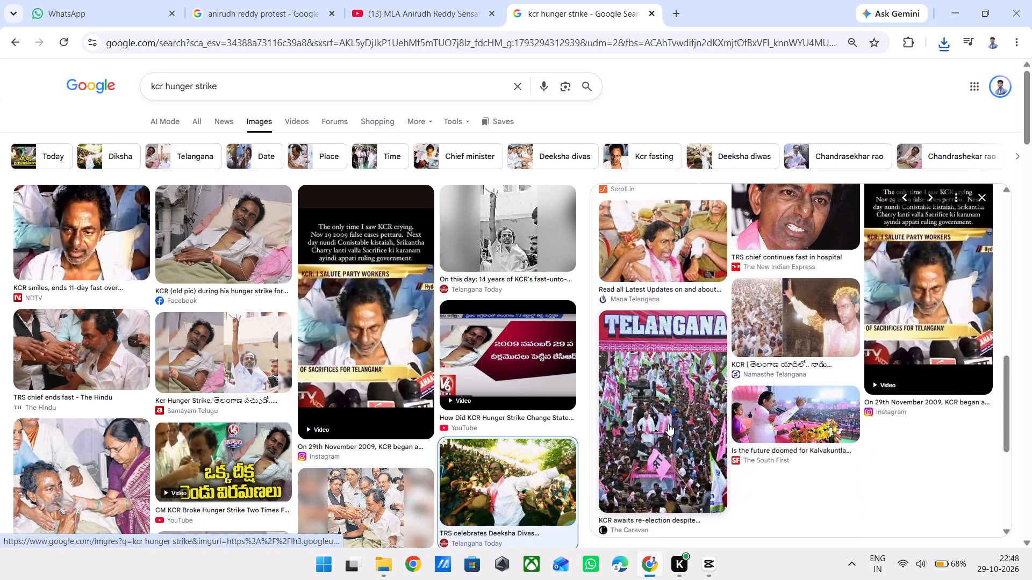
{"action": "scroll", "coordinate": [668, 424], "scroll_direction": "down", "scroll_amount": 1}
{"action": "scroll", "coordinate": [668, 424], "scroll_direction": "up", "scroll_amount": 6}
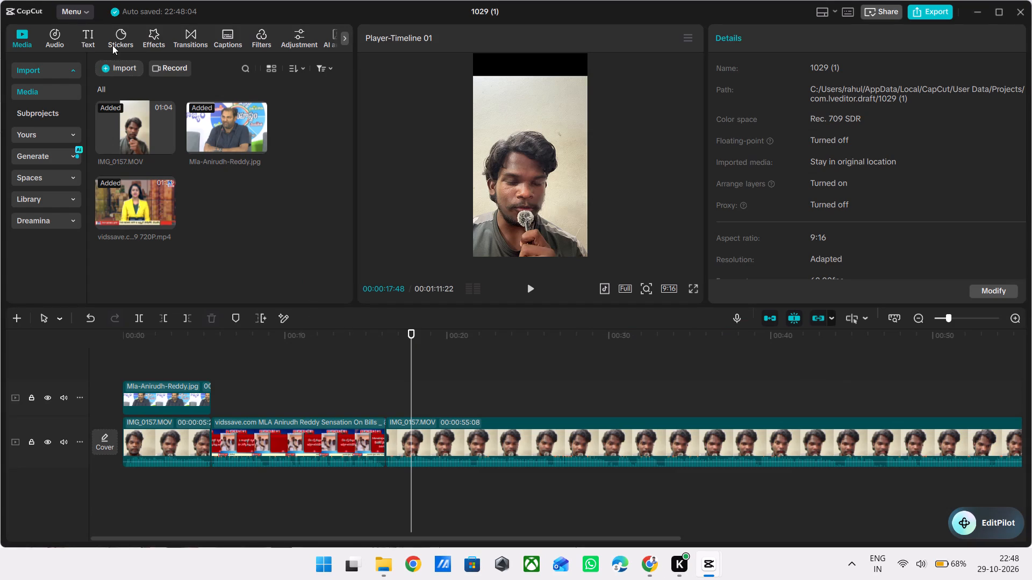
Switch to CapCut and paste a copy of the MLA image overlay at 00:00:16:14, above the second IMG_0157 segment.
{"action": "left_click", "coordinate": [113, 61]}
{"action": "left_click", "coordinate": [245, 193]}
{"action": "left_click", "coordinate": [162, 392]}
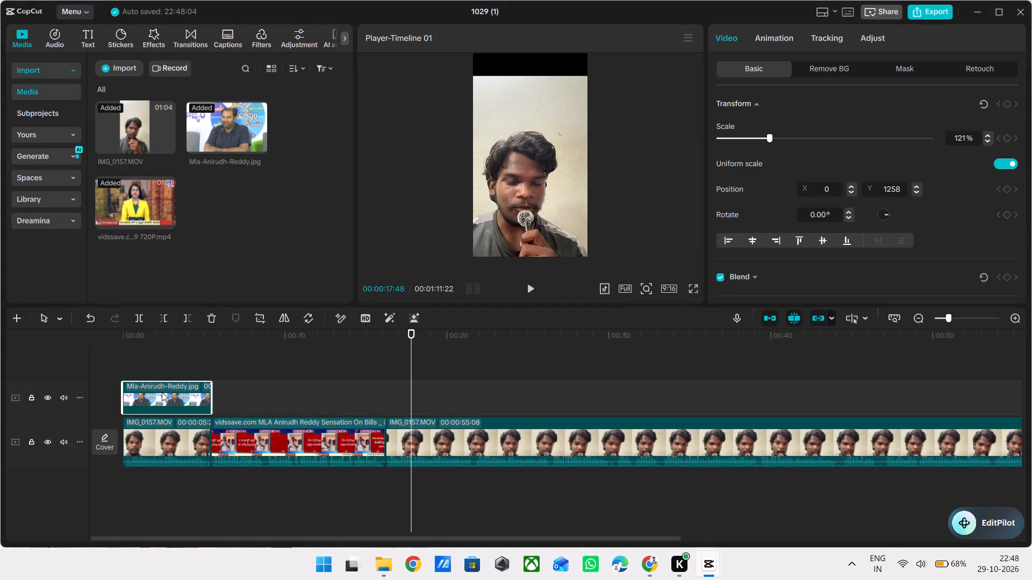
{"action": "key", "text": "ctrl+c"}
{"action": "left_click", "coordinate": [391, 339]}
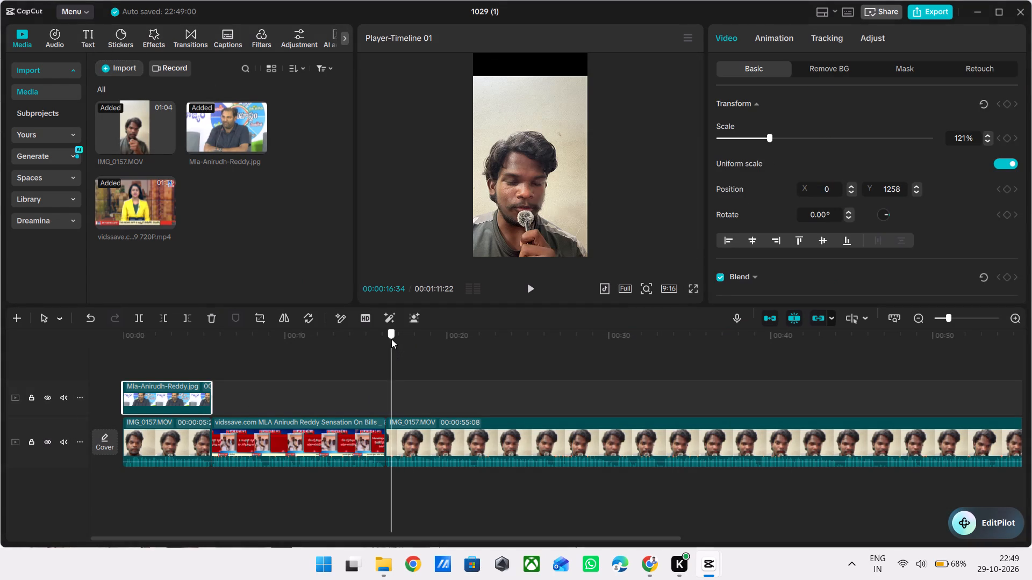
{"action": "left_click_drag", "start_coordinate": [391, 339], "coordinate": [385, 339]}
{"action": "key", "text": "ctrl+v"}
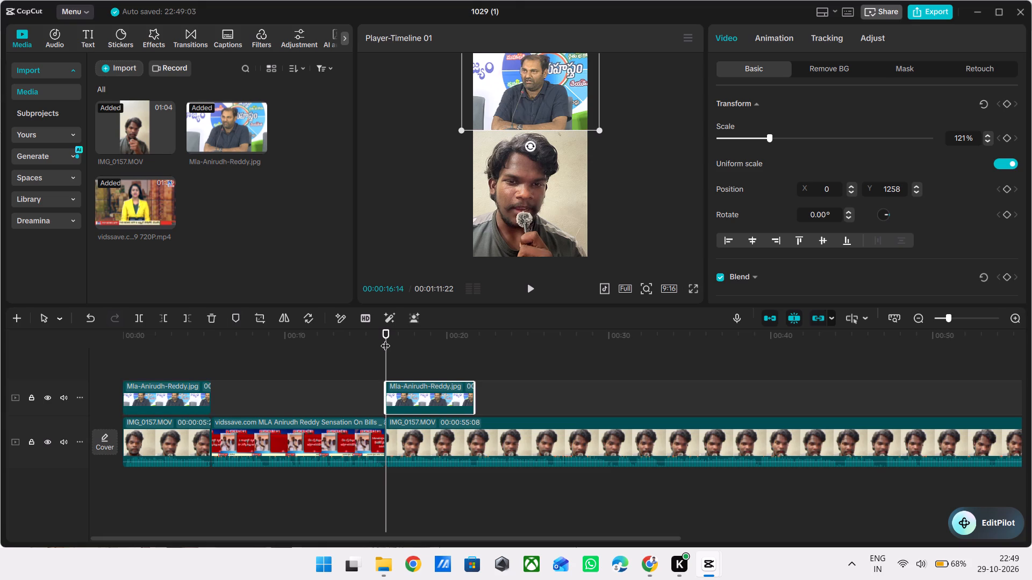
Play the short from 00:00:16:14 to about 00:00:23:51 to check the speech under the MLA image copy.
{"action": "key", "text": "space"}
{"action": "key", "text": "space"}
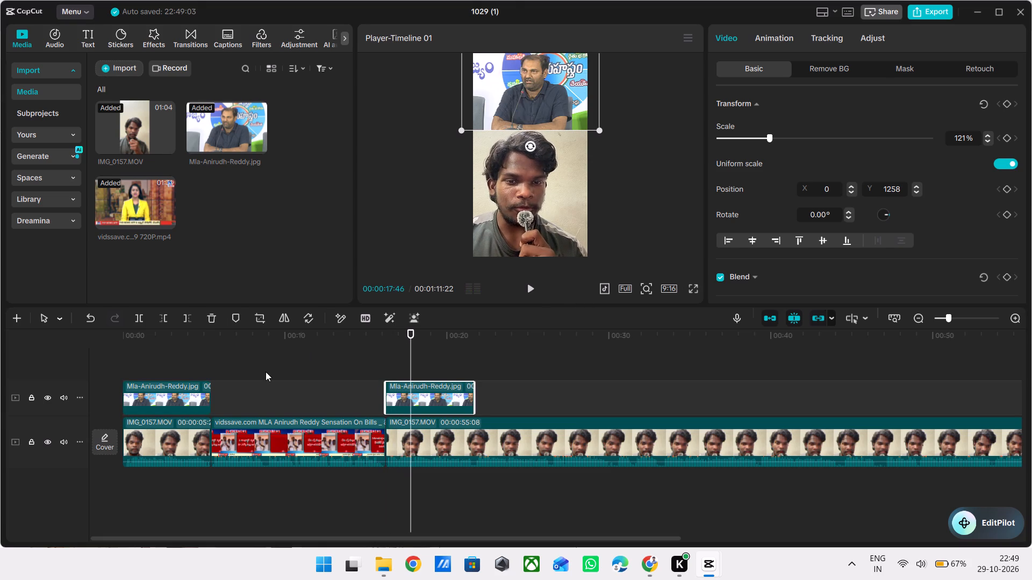
{"action": "key", "text": "space"}
{"action": "key", "text": "space"}
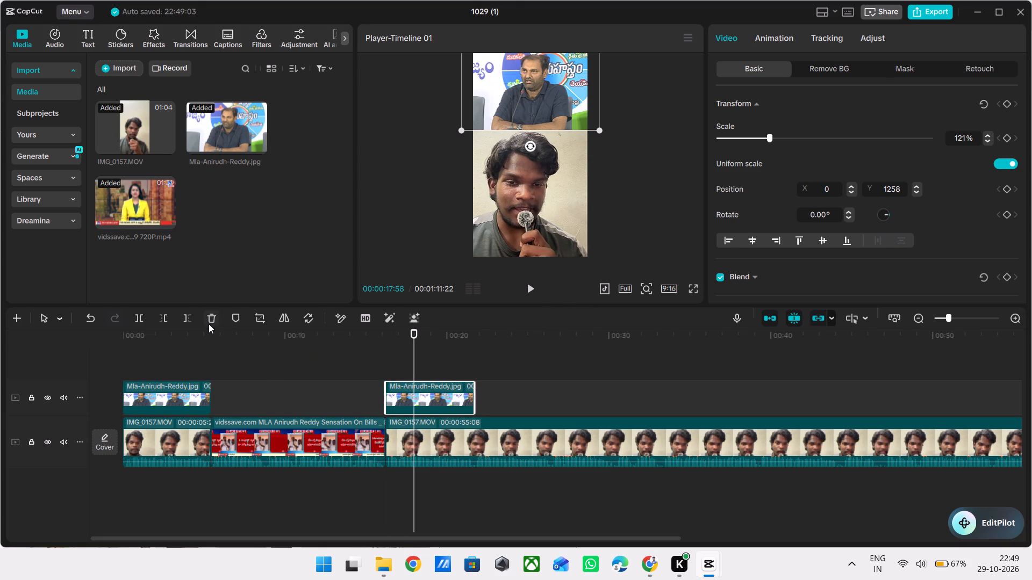
{"action": "key", "text": "space"}
{"action": "key", "text": "space"}
{"action": "key", "text": "space"}
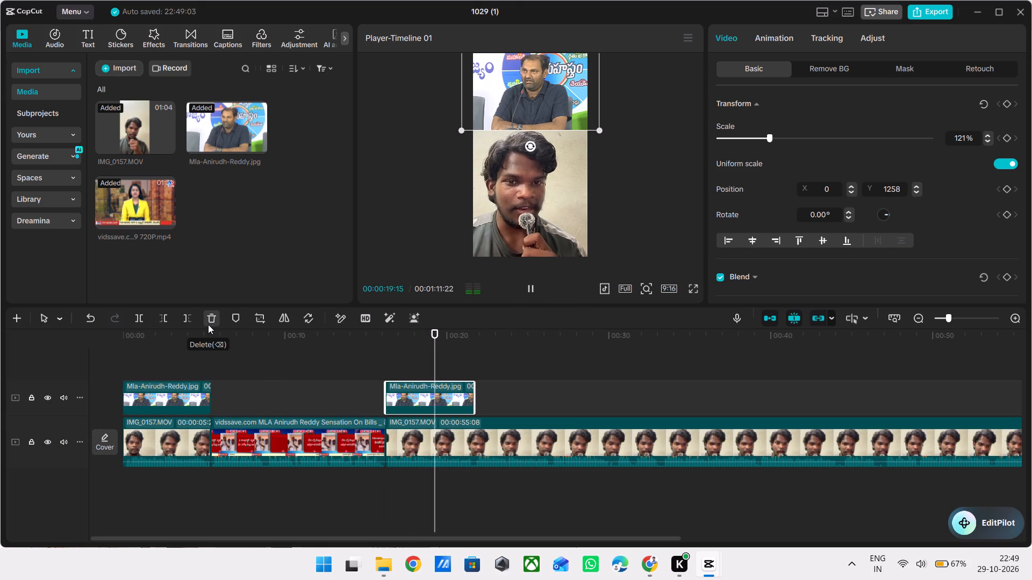
{"action": "key", "text": "space"}
{"action": "key", "text": "space"}
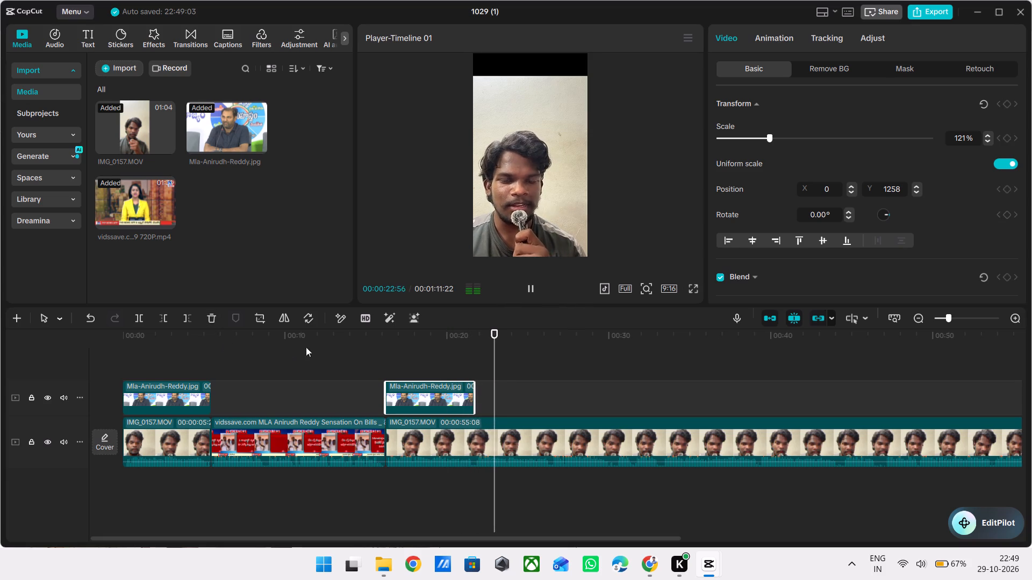
{"action": "key", "text": "space"}
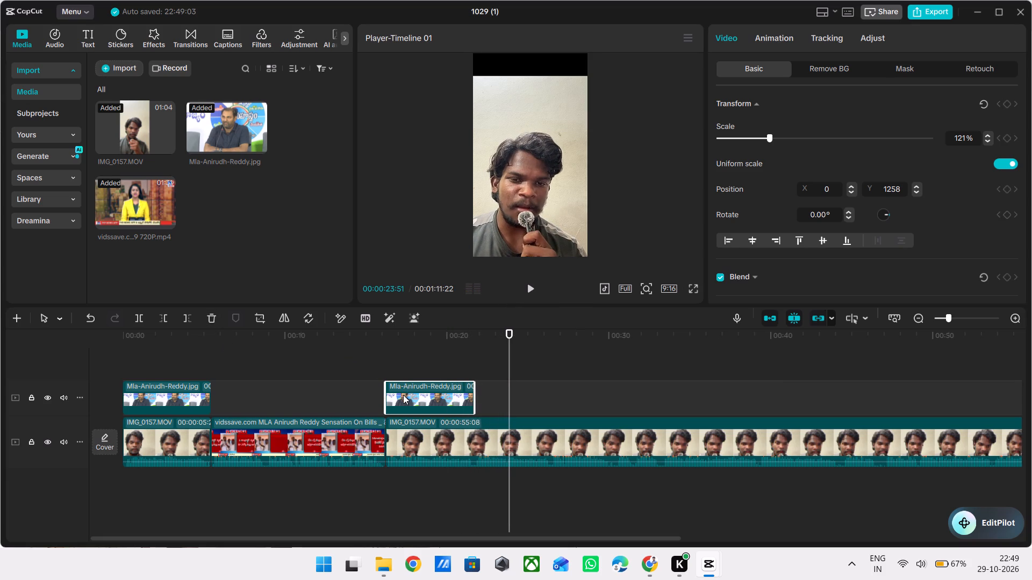
Import the KCR hospital photo "images (2)" from Downloads into the project media.
{"action": "left_click", "coordinate": [127, 68]}
{"action": "left_click", "coordinate": [153, 91]}
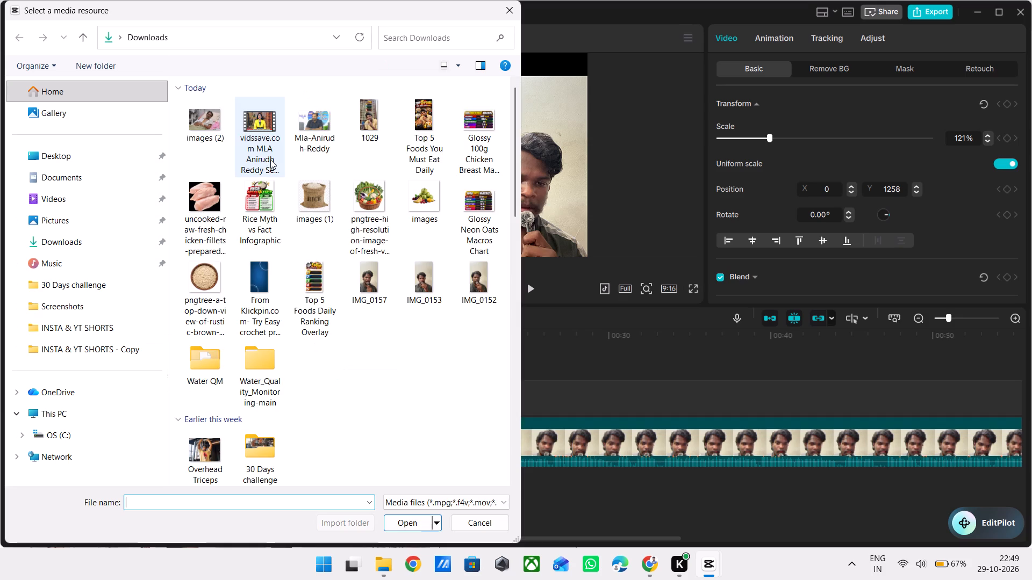
{"action": "left_click", "coordinate": [214, 130]}
{"action": "key", "text": "Return"}
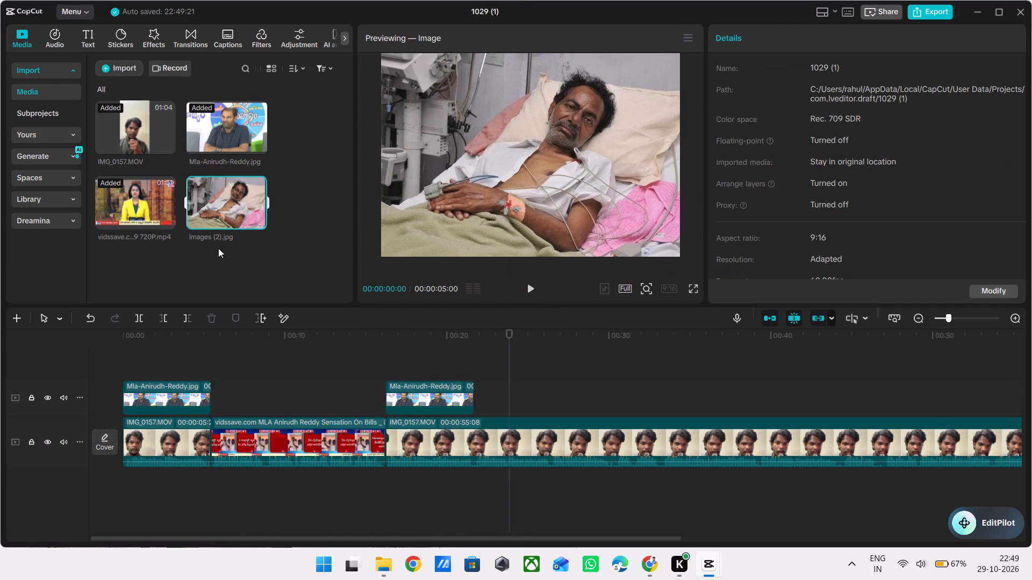
Place the hospital photo on the overlay track at 00:00:16:14, with the MLA image copy moved directly after it.
{"action": "left_click_drag", "start_coordinate": [217, 215], "coordinate": [385, 360]}
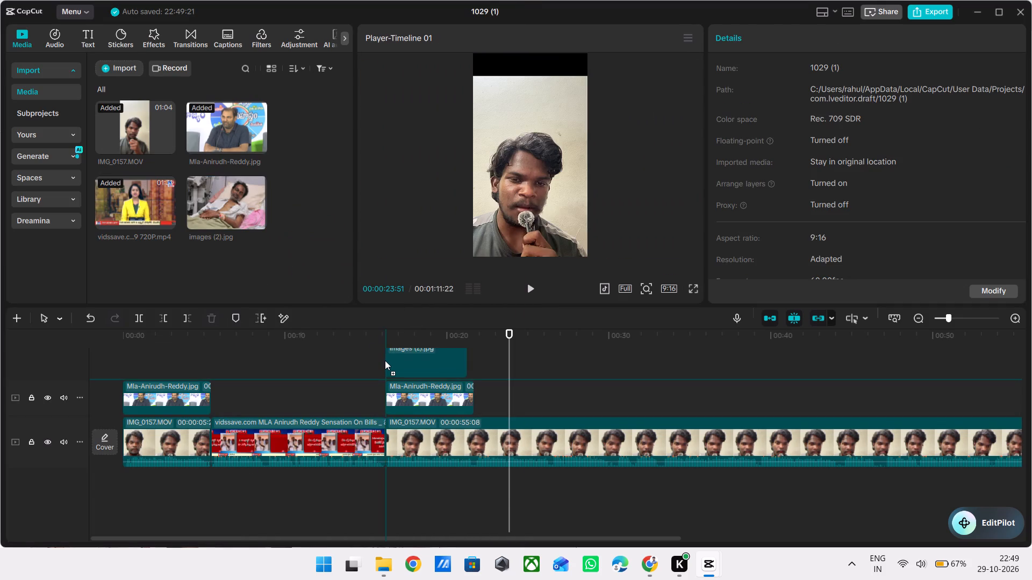
{"action": "left_click_drag", "start_coordinate": [385, 360], "coordinate": [384, 360]}
{"action": "left_click", "coordinate": [421, 436]}
{"action": "left_click_drag", "start_coordinate": [421, 436], "coordinate": [488, 432]}
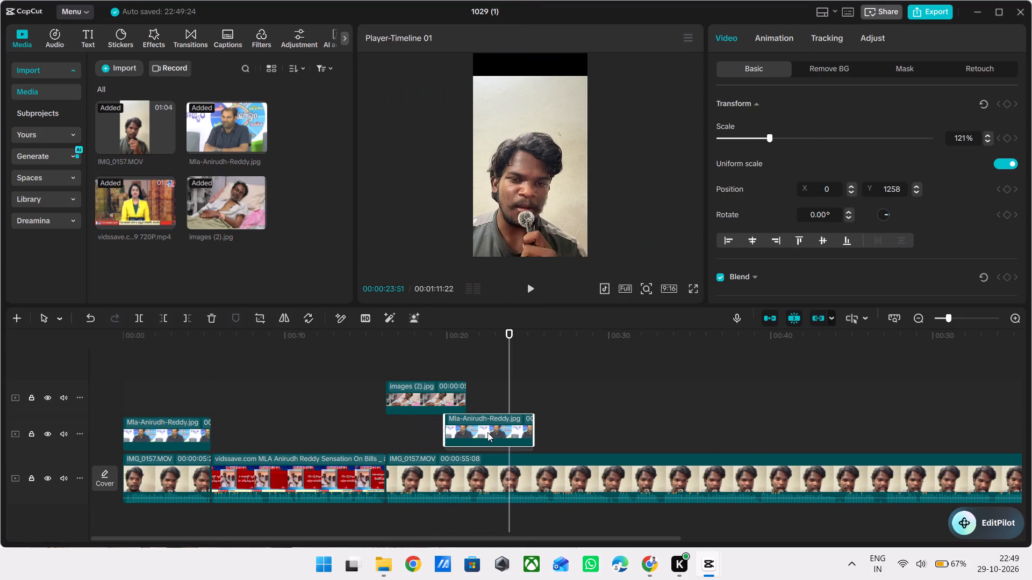
{"action": "left_click_drag", "start_coordinate": [488, 432], "coordinate": [504, 436]}
{"action": "left_click", "coordinate": [440, 396]}
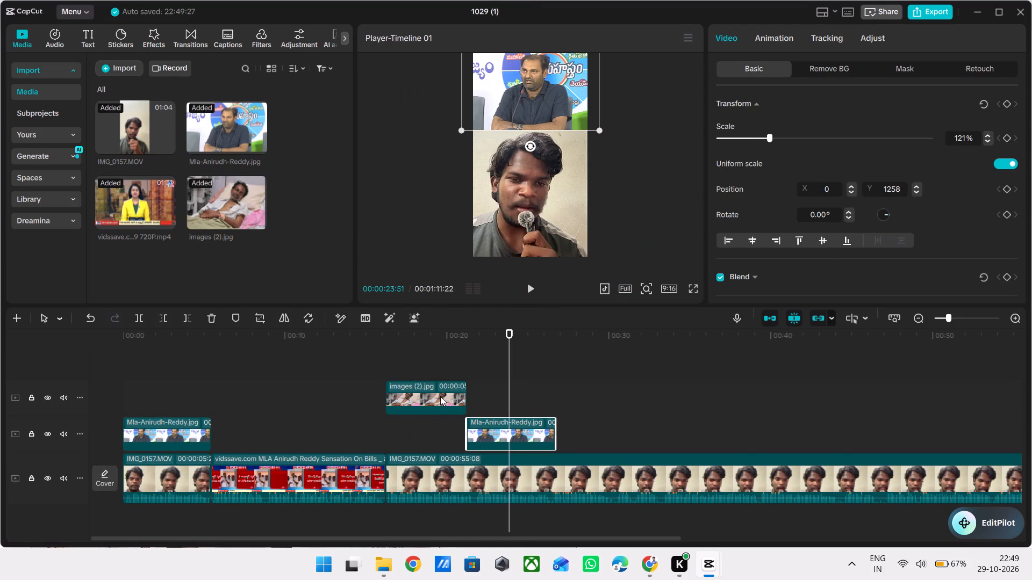
{"action": "left_click_drag", "start_coordinate": [440, 396], "coordinate": [443, 432]}
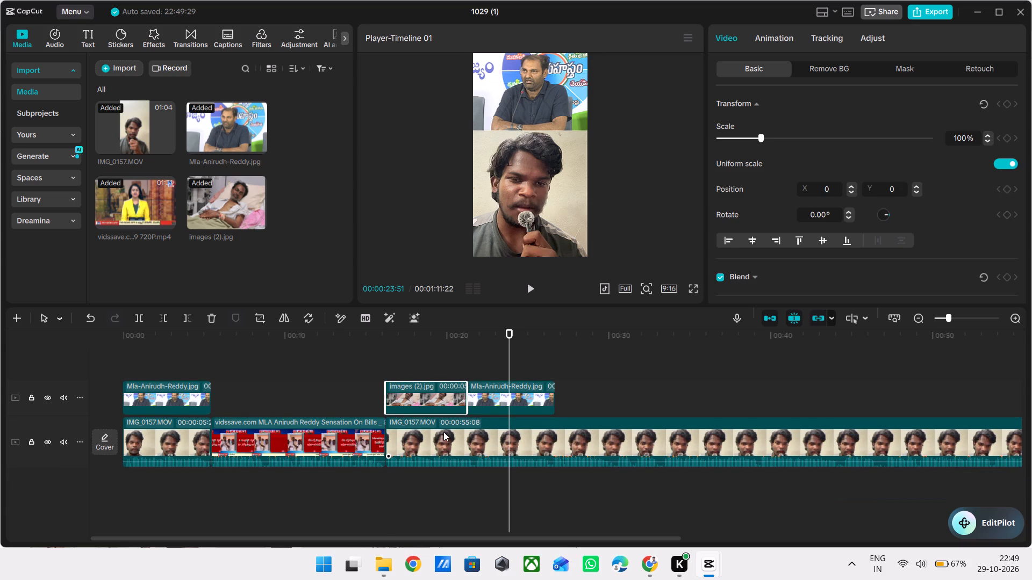
Position the hospital photo across the top of the frame, horizontally centred above the speaker, at 100% scale.
{"action": "left_click", "coordinate": [365, 403]}
{"action": "key", "text": "space"}
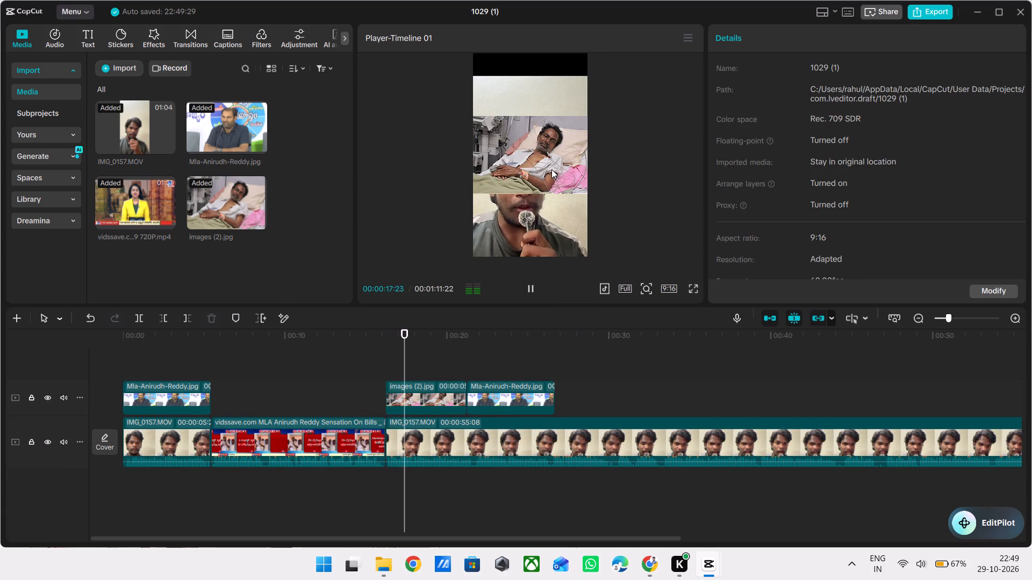
{"action": "left_click", "coordinate": [550, 169]}
{"action": "key", "text": "space"}
{"action": "key", "text": "space"}
{"action": "key", "text": "space"}
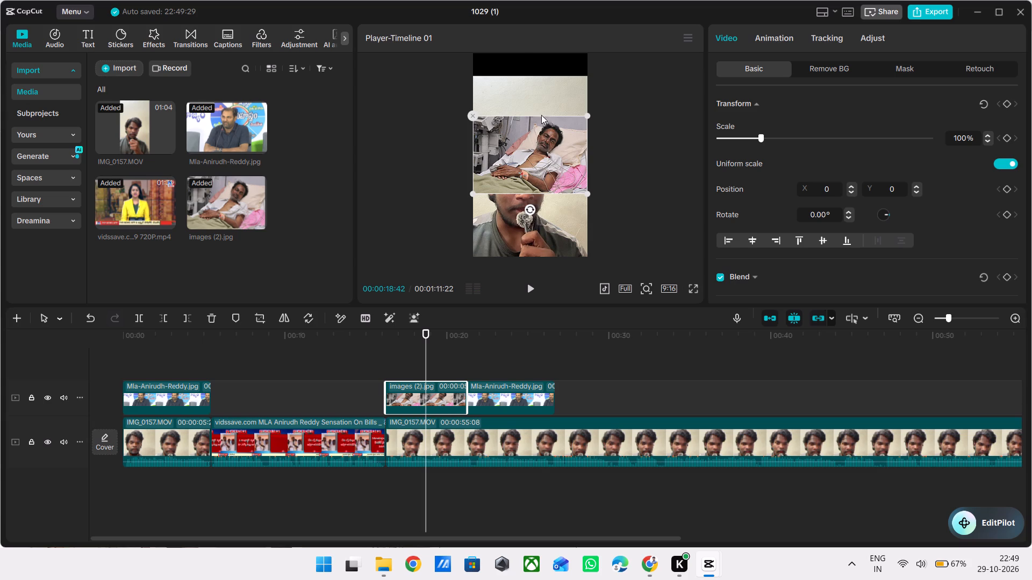
{"action": "double_click", "coordinate": [537, 166]}
{"action": "left_click_drag", "start_coordinate": [537, 166], "coordinate": [533, 158]}
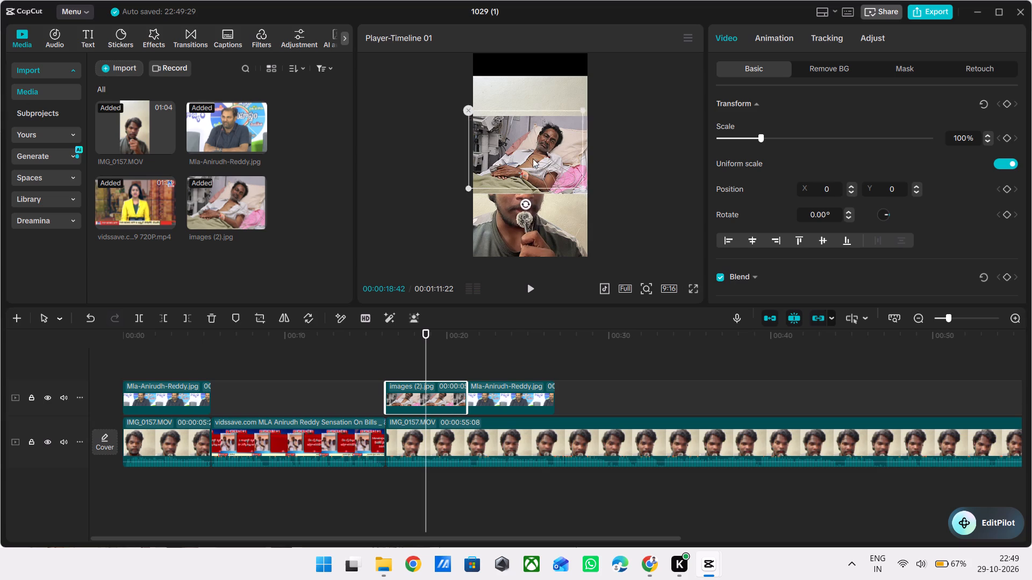
{"action": "left_click_drag", "start_coordinate": [533, 158], "coordinate": [529, 128]}
{"action": "left_click_drag", "start_coordinate": [533, 128], "coordinate": [561, 97]}
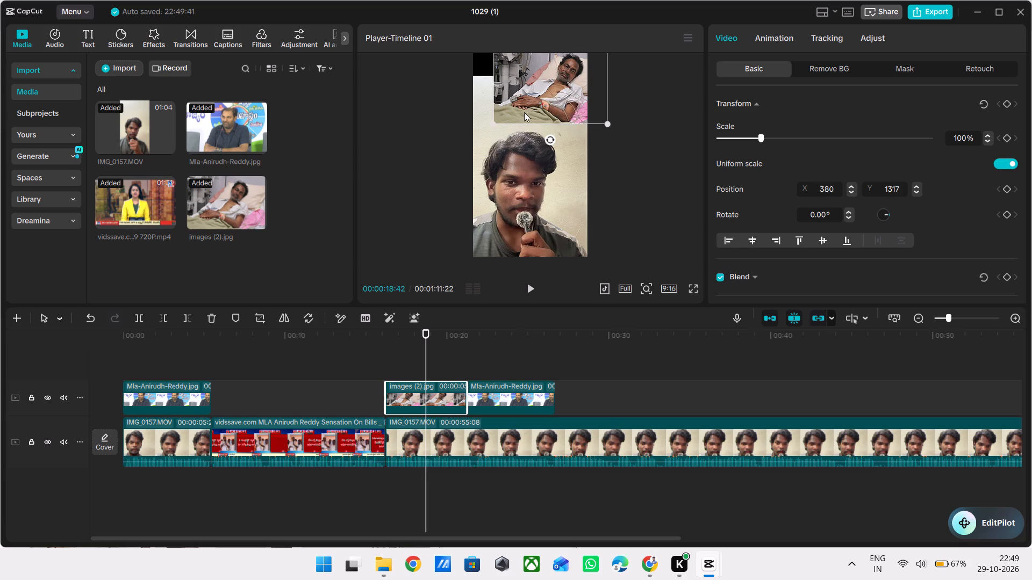
{"action": "left_click", "coordinate": [526, 112]}
{"action": "left_click_drag", "start_coordinate": [526, 112], "coordinate": [503, 118]}
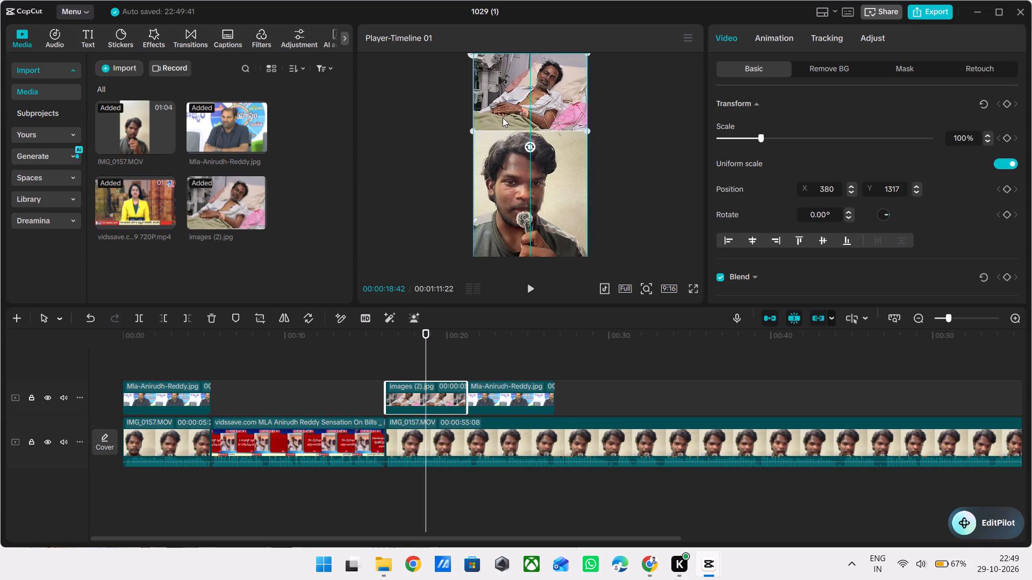
{"action": "left_click_drag", "start_coordinate": [503, 118], "coordinate": [504, 118]}
Play the short from about 00:00:14:05 to review the hospital photo and the MLA image copy after it.
{"action": "left_click", "coordinate": [351, 405]}
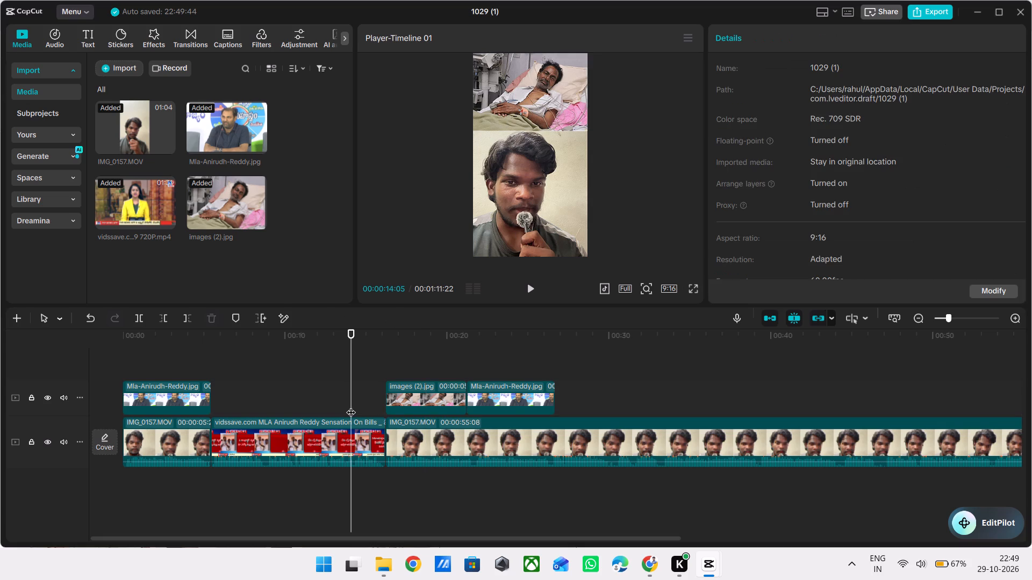
{"action": "key", "text": "space"}
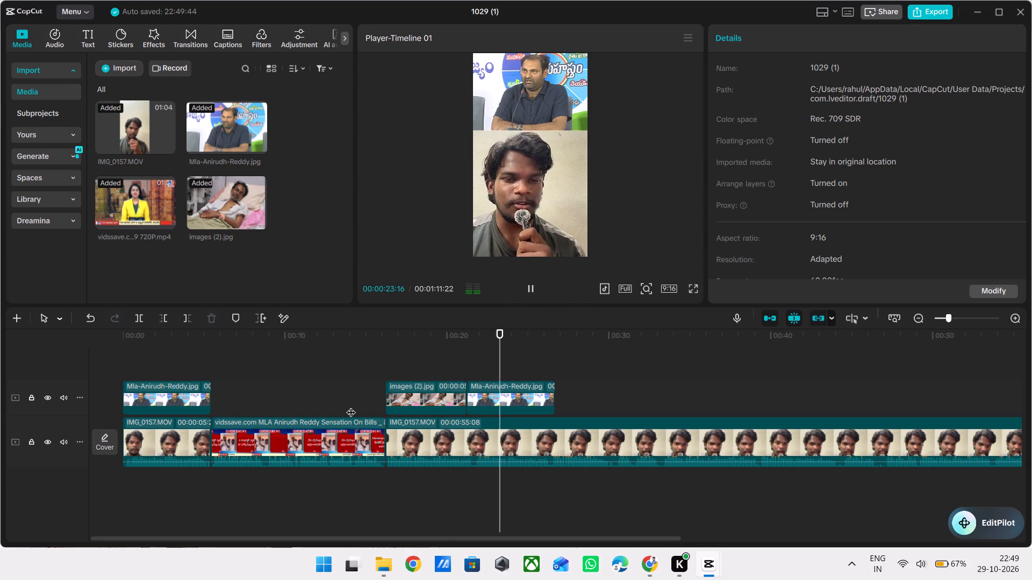
{"action": "scroll", "coordinate": [475, 424], "scroll_direction": "down", "scroll_amount": 5, "text": "ctrl"}
{"action": "scroll", "coordinate": [475, 424], "scroll_direction": "left", "scroll_amount": 1}
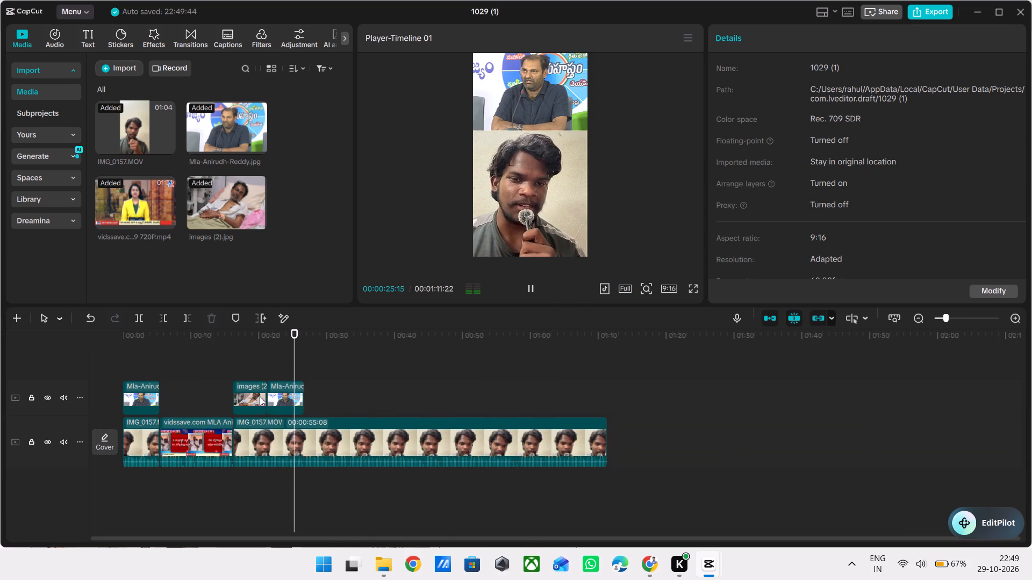
{"action": "left_click", "coordinate": [286, 397]}
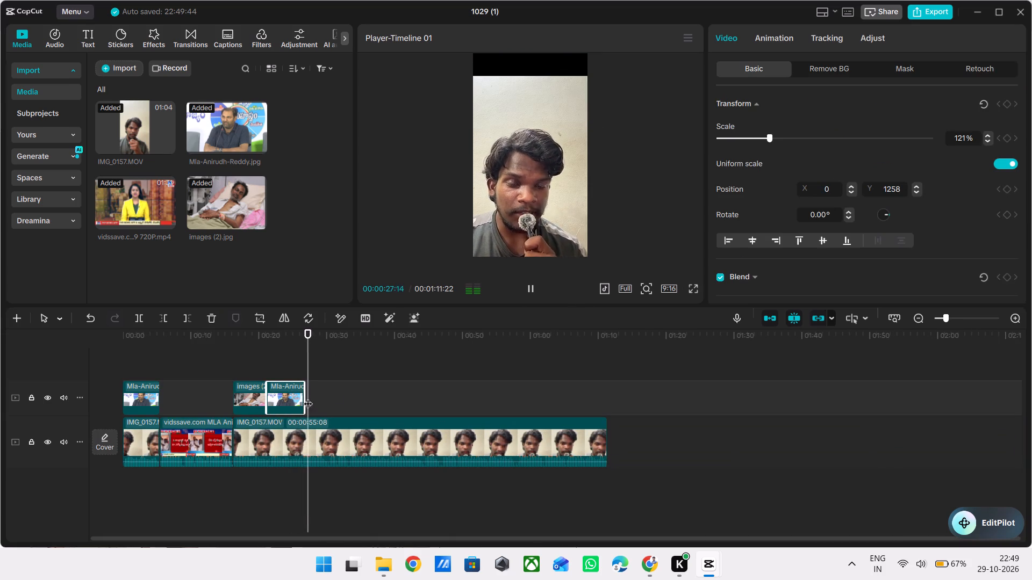
{"action": "left_click", "coordinate": [335, 392]}
{"action": "left_click_drag", "start_coordinate": [335, 392], "coordinate": [304, 403]}
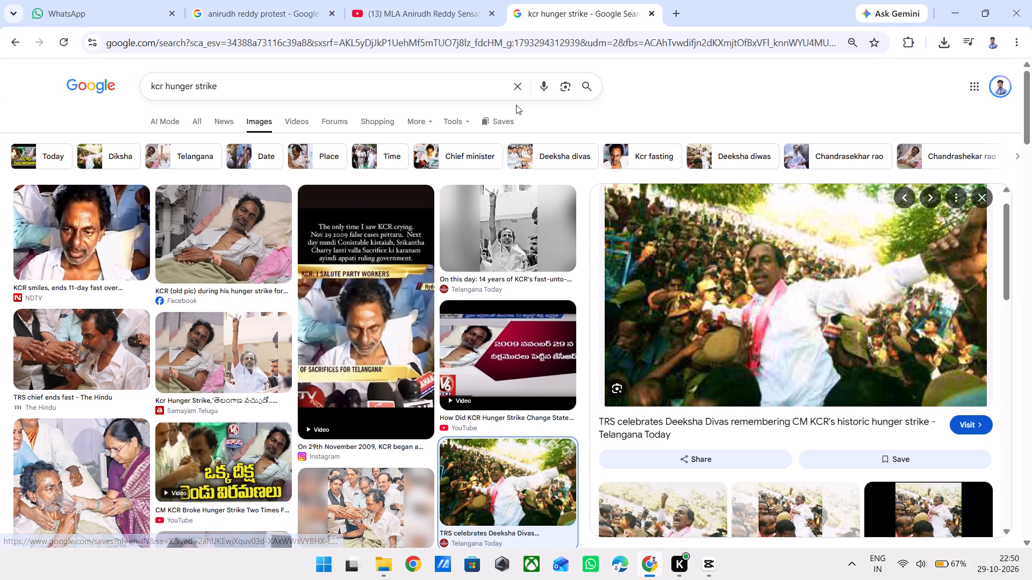
Look back over the KCR hunger strike images in Chrome and search images for "anirudh reddy protest".
{"action": "scroll", "coordinate": [289, 295], "scroll_direction": "down", "scroll_amount": 1}
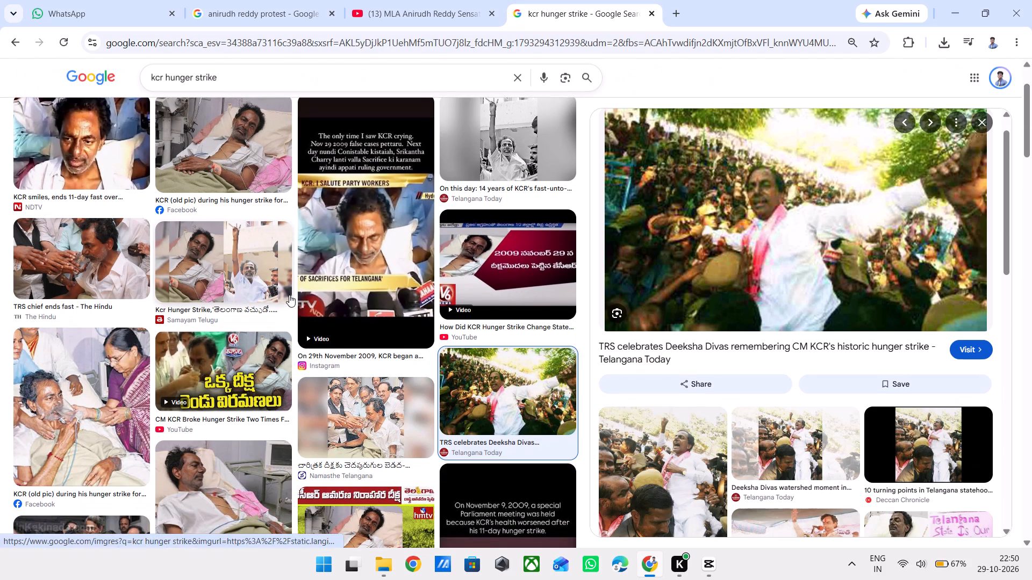
{"action": "scroll", "coordinate": [289, 295], "scroll_direction": "down", "scroll_amount": 1}
{"action": "scroll", "coordinate": [376, 343], "scroll_direction": "up", "scroll_amount": 4}
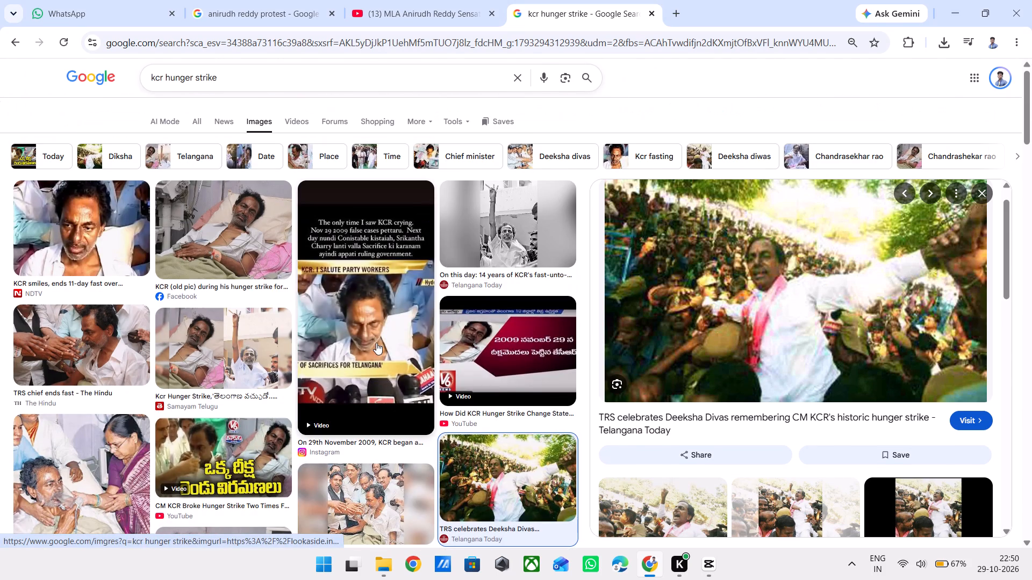
{"action": "left_click", "coordinate": [515, 92]}
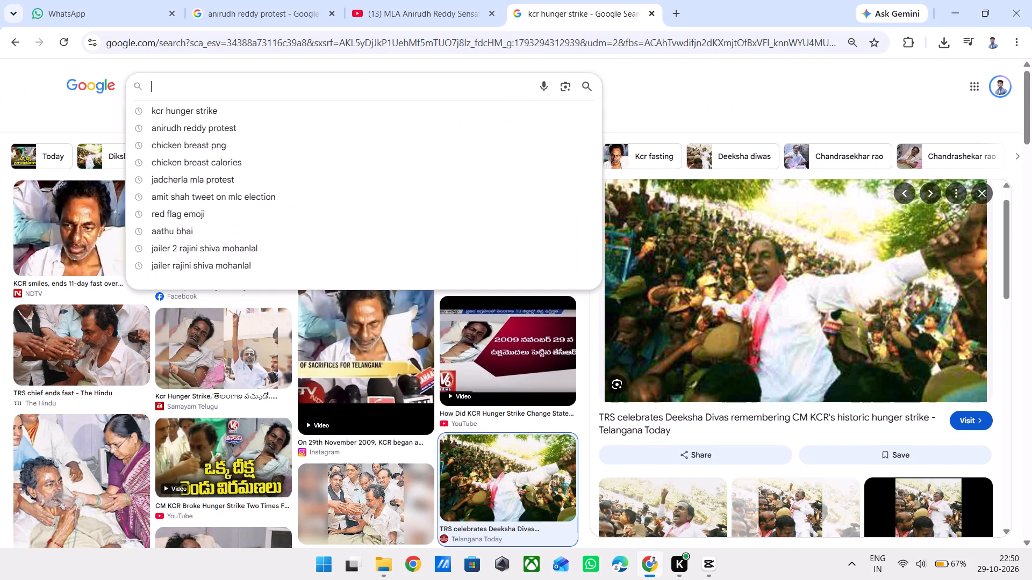
{"action": "type", "text": "anirudh r"}
{"action": "key", "text": "Down"}
{"action": "key", "text": "Return"}
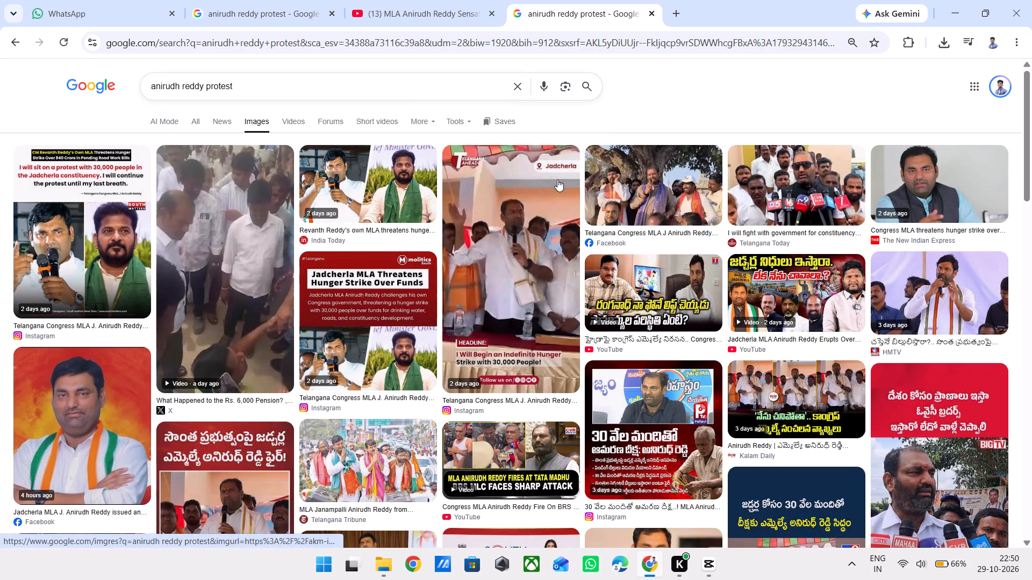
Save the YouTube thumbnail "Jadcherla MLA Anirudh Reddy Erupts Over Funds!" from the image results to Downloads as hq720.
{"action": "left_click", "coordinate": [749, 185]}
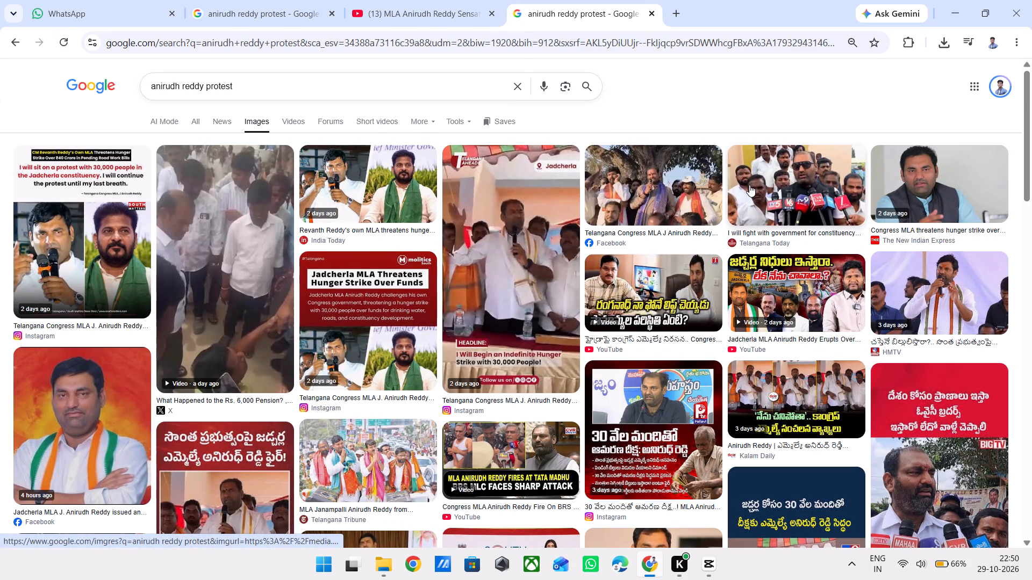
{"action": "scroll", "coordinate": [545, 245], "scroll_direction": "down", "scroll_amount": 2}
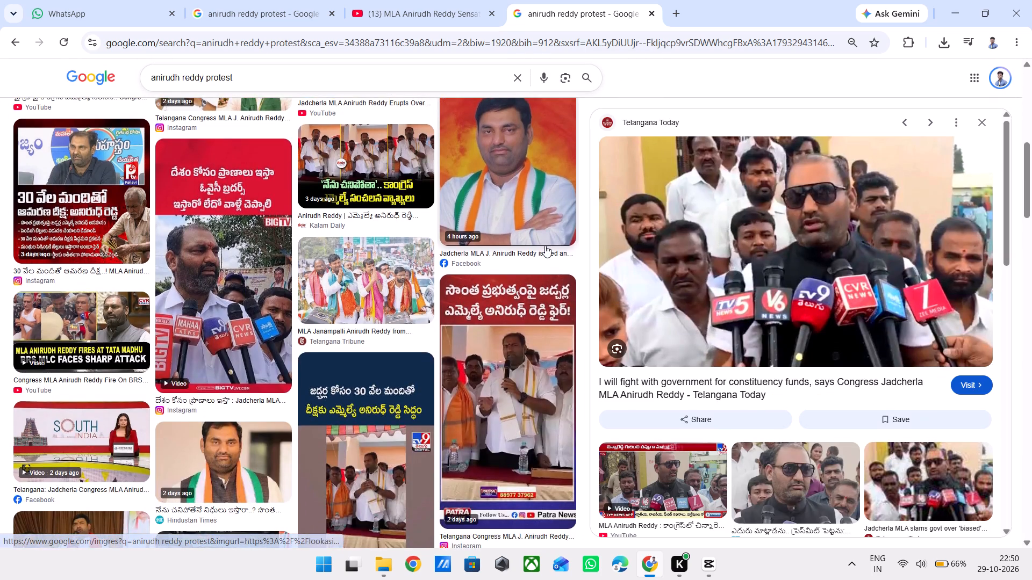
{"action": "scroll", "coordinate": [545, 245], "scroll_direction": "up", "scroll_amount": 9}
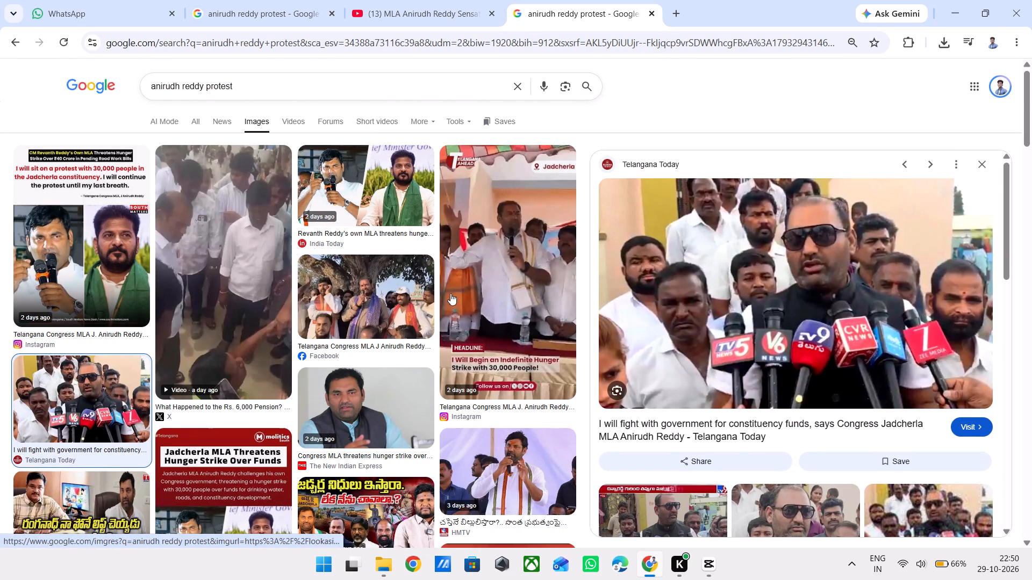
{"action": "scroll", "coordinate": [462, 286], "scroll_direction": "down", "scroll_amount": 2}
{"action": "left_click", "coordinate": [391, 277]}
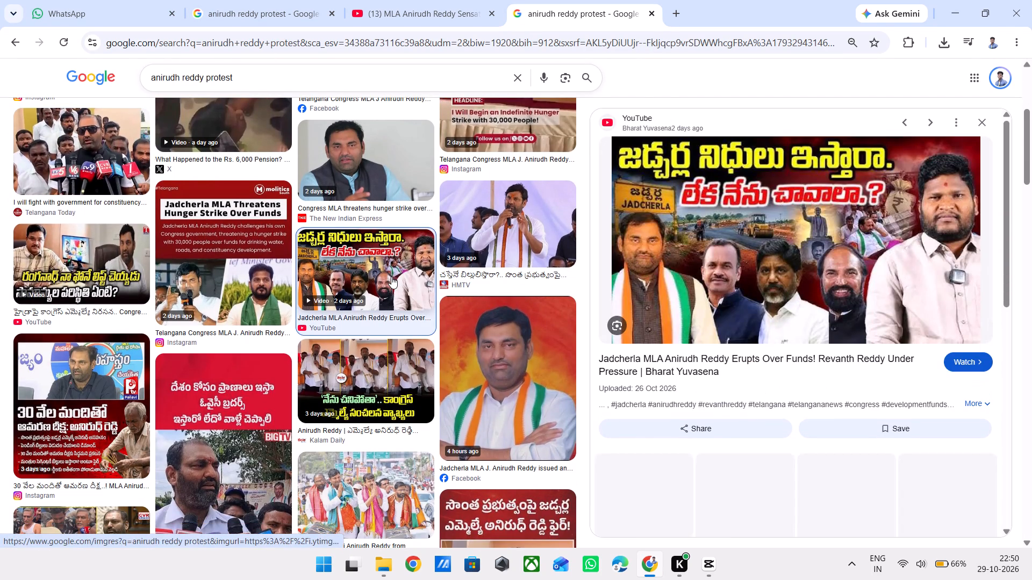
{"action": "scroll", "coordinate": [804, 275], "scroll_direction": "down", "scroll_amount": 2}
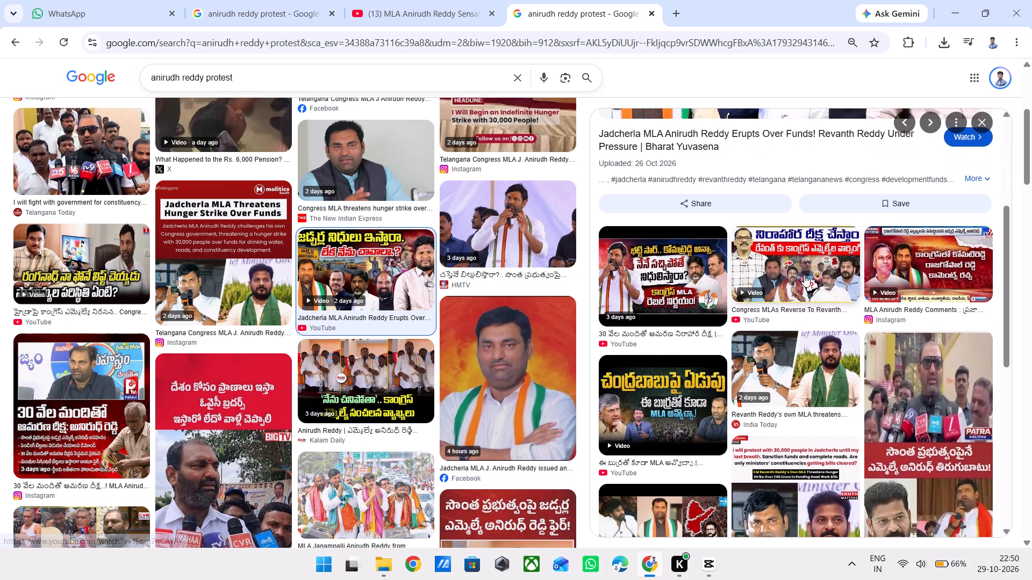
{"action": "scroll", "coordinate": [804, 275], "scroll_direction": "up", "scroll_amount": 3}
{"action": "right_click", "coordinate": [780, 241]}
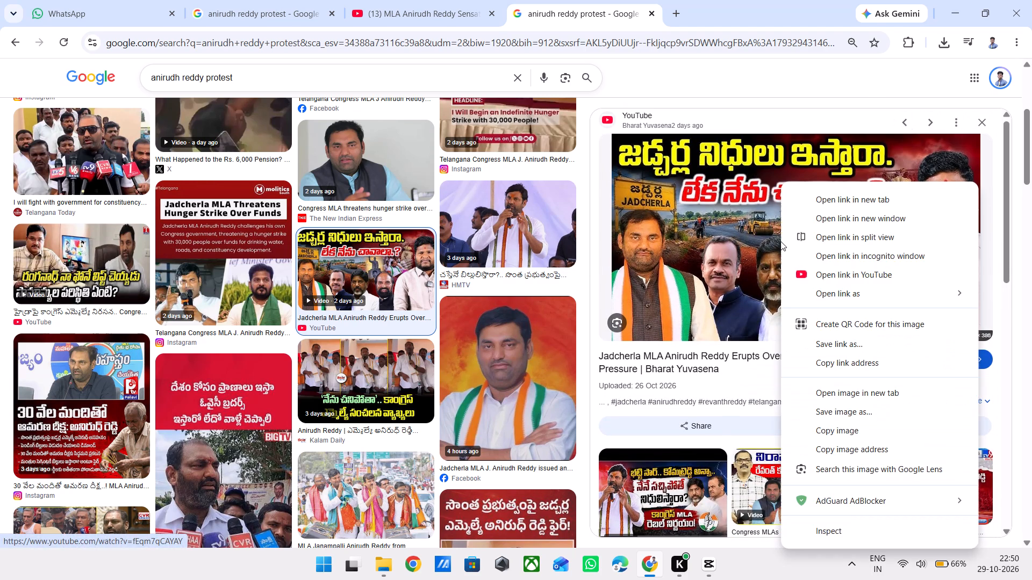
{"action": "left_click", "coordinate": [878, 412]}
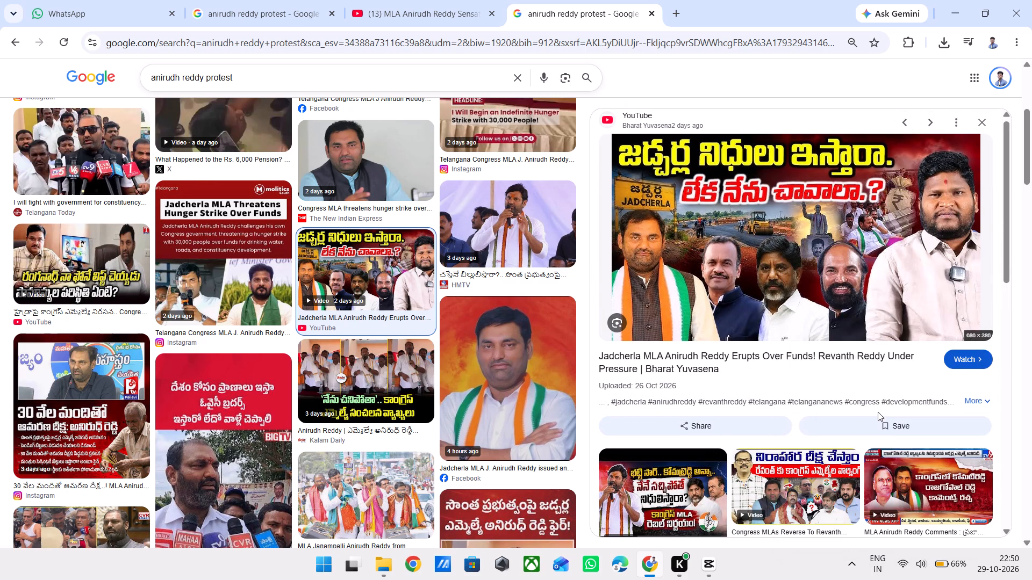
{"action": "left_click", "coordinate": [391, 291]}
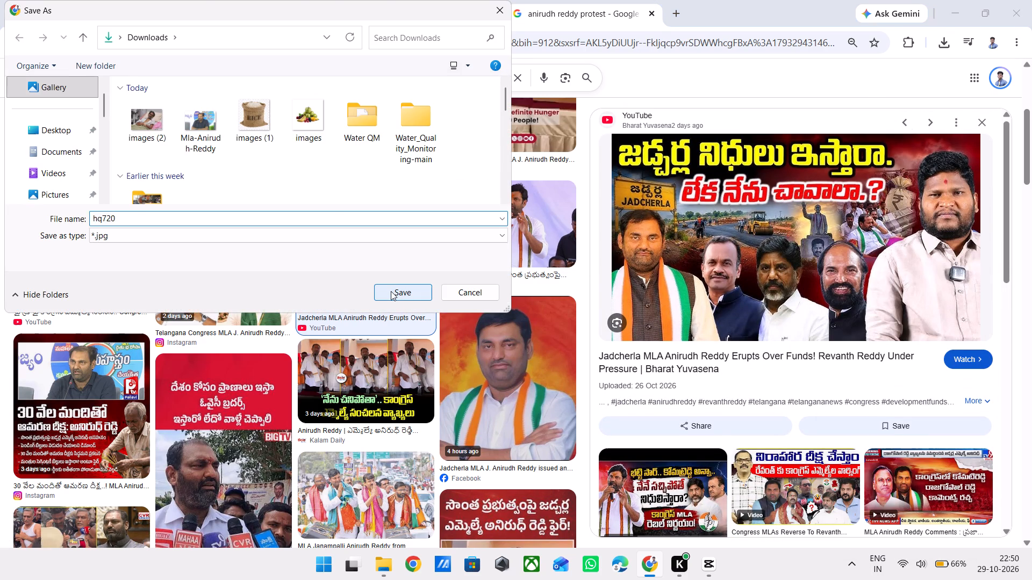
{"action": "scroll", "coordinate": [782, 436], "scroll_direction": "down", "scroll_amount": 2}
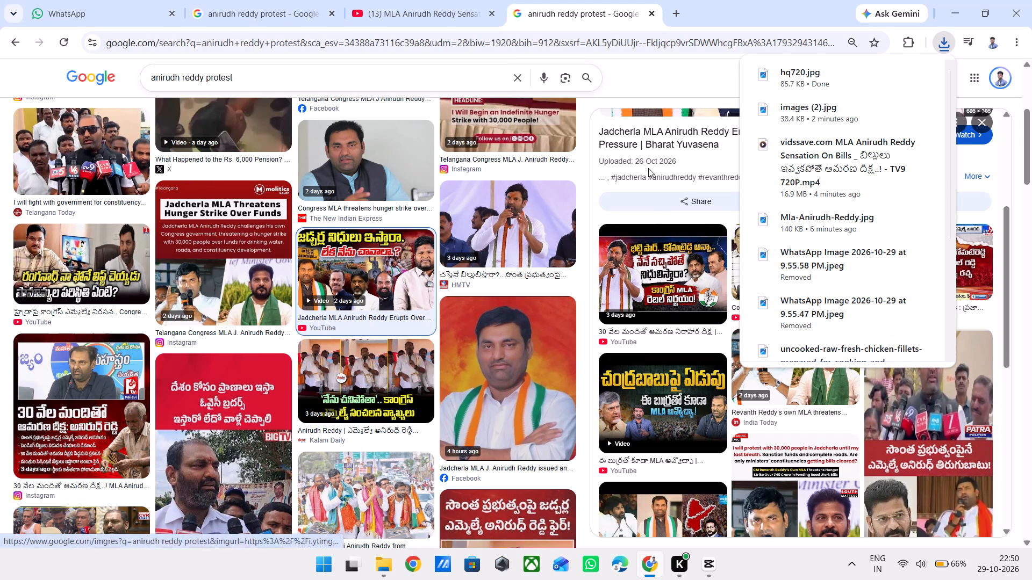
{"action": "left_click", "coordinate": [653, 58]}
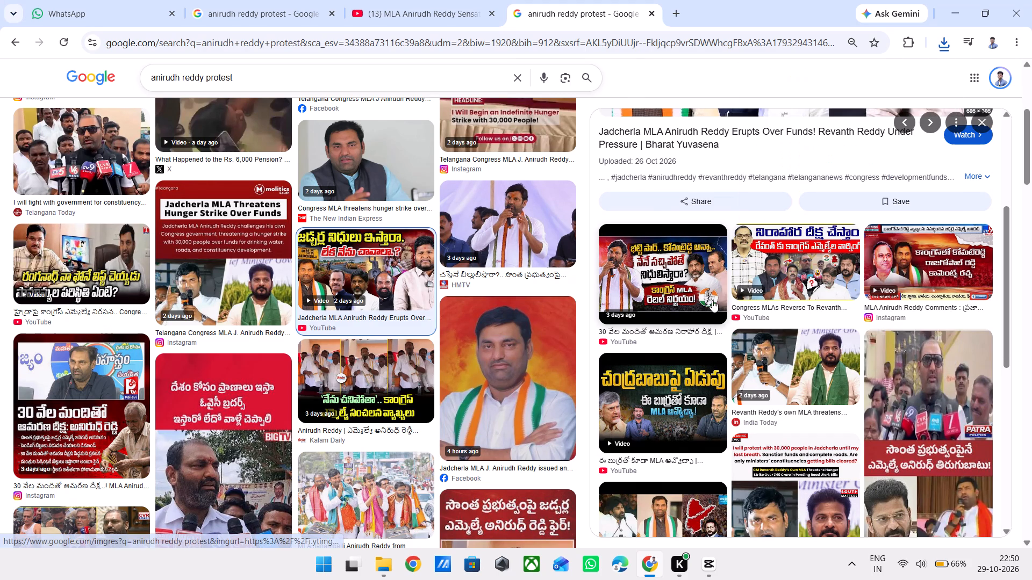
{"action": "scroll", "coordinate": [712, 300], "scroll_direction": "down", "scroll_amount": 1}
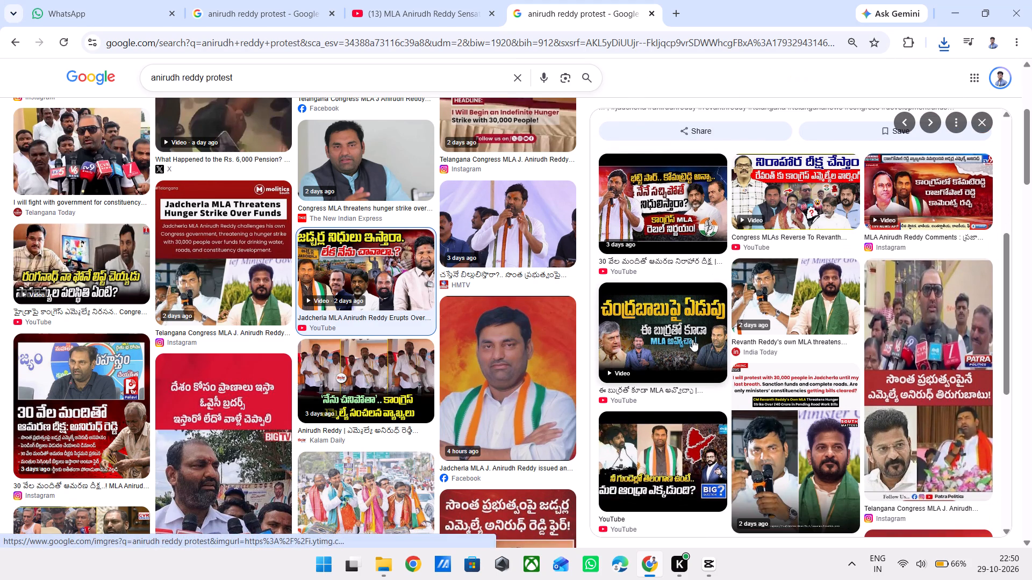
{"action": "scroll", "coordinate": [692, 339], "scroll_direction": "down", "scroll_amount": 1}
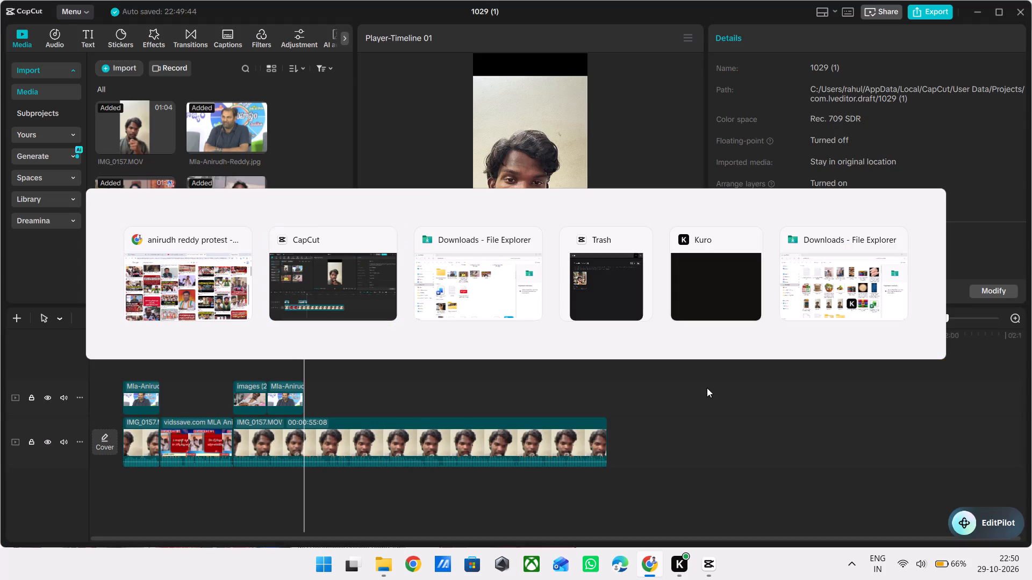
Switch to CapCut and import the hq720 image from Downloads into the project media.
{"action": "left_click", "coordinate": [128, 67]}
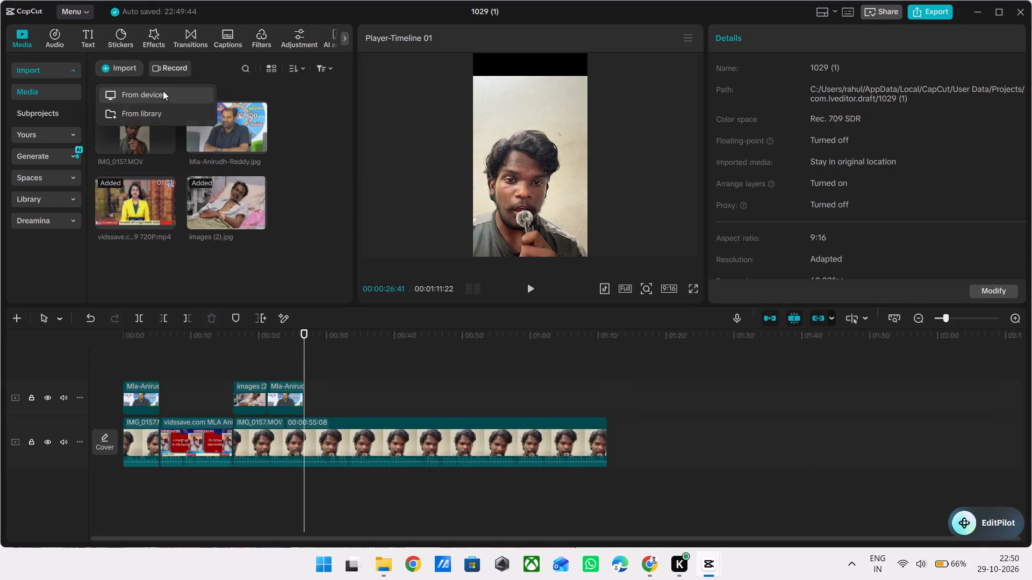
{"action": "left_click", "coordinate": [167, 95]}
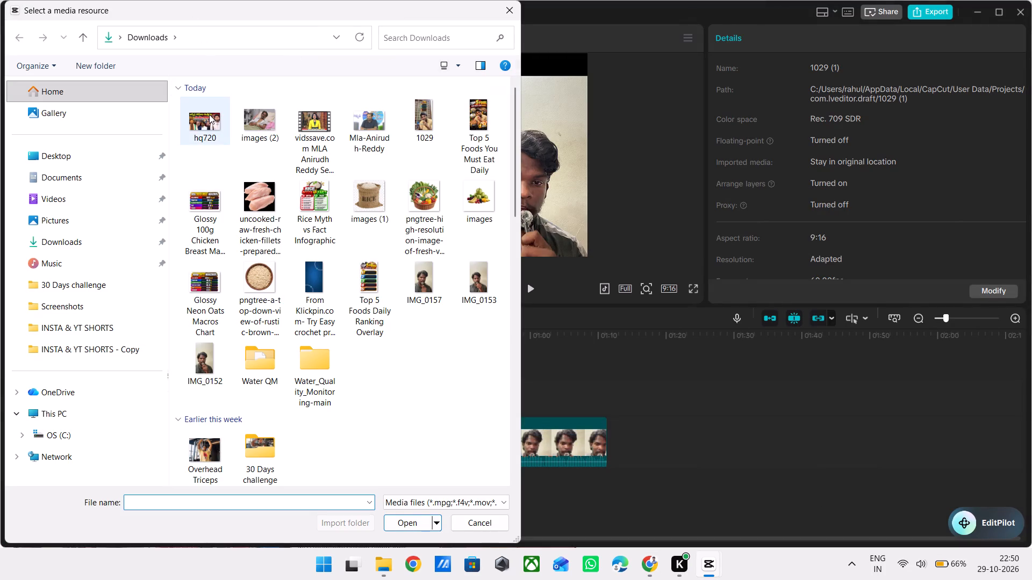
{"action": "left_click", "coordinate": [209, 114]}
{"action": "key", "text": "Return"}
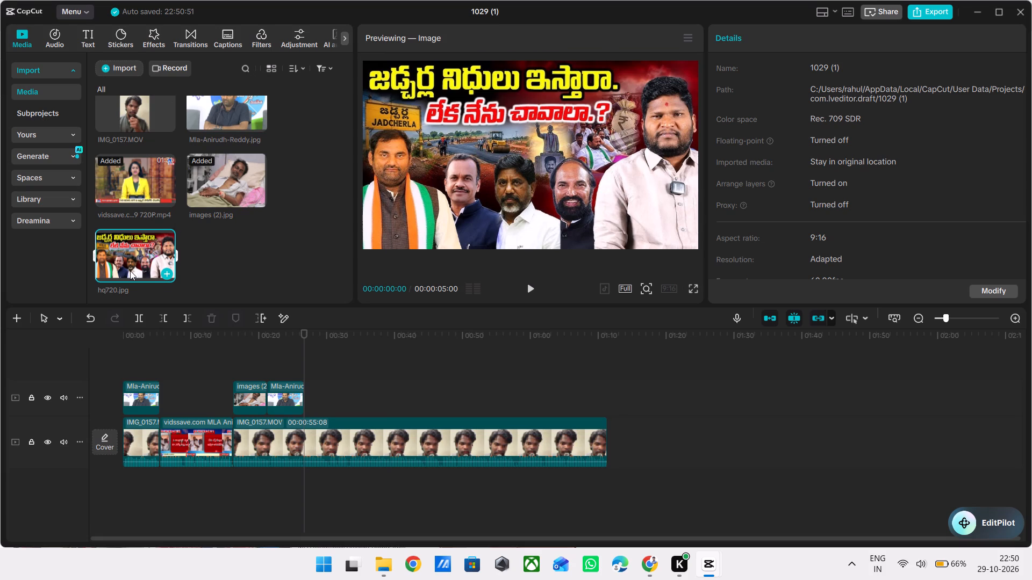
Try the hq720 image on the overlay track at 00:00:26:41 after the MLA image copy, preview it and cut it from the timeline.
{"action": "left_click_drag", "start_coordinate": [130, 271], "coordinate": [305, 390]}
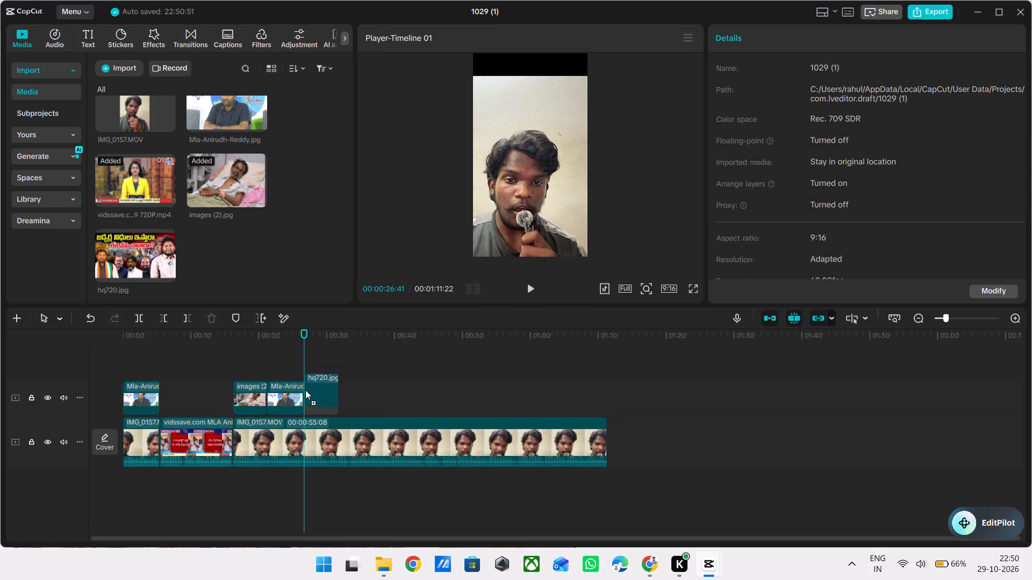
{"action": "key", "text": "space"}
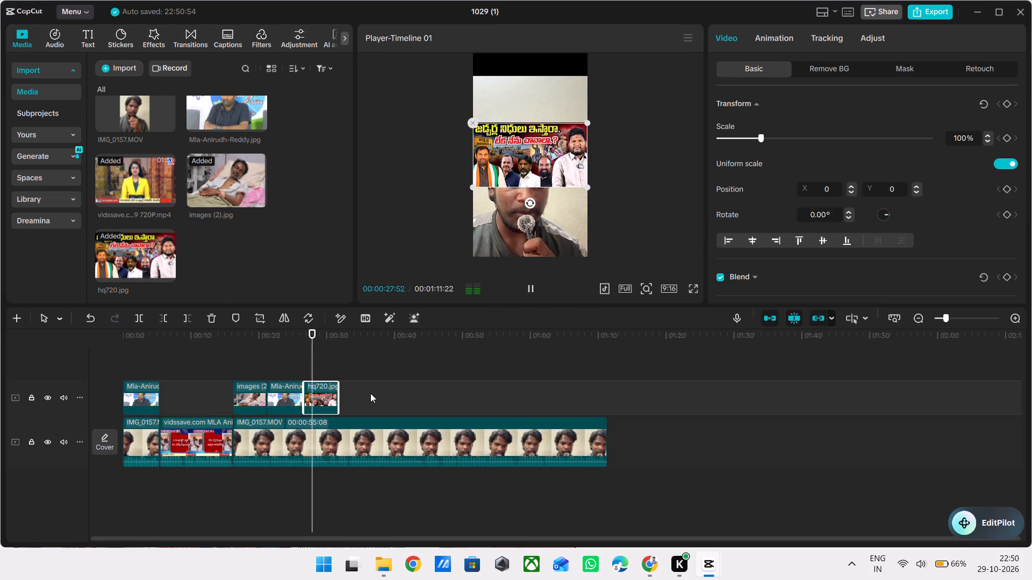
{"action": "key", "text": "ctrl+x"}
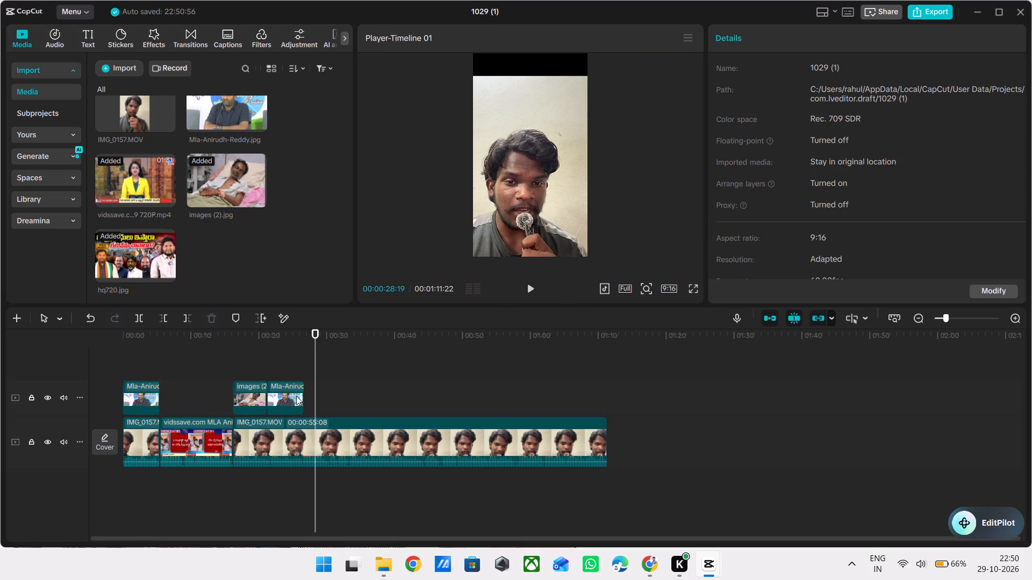
Extend the MLA image copy after the hospital photo to a duration of 00:00:14:06 and resume playback.
{"action": "left_click", "coordinate": [296, 396]}
{"action": "left_click_drag", "start_coordinate": [305, 392], "coordinate": [360, 400]}
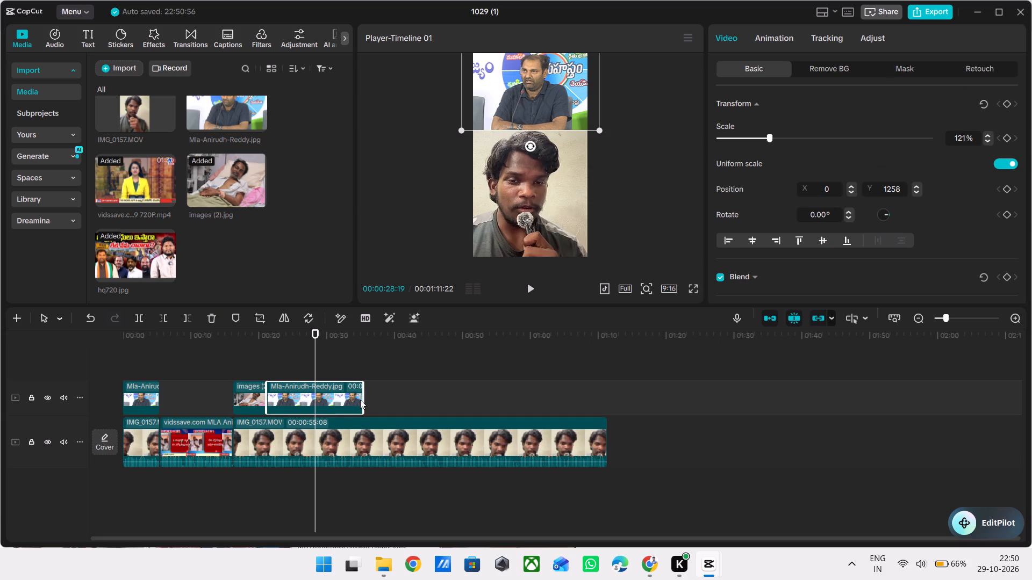
{"action": "key", "text": "space"}
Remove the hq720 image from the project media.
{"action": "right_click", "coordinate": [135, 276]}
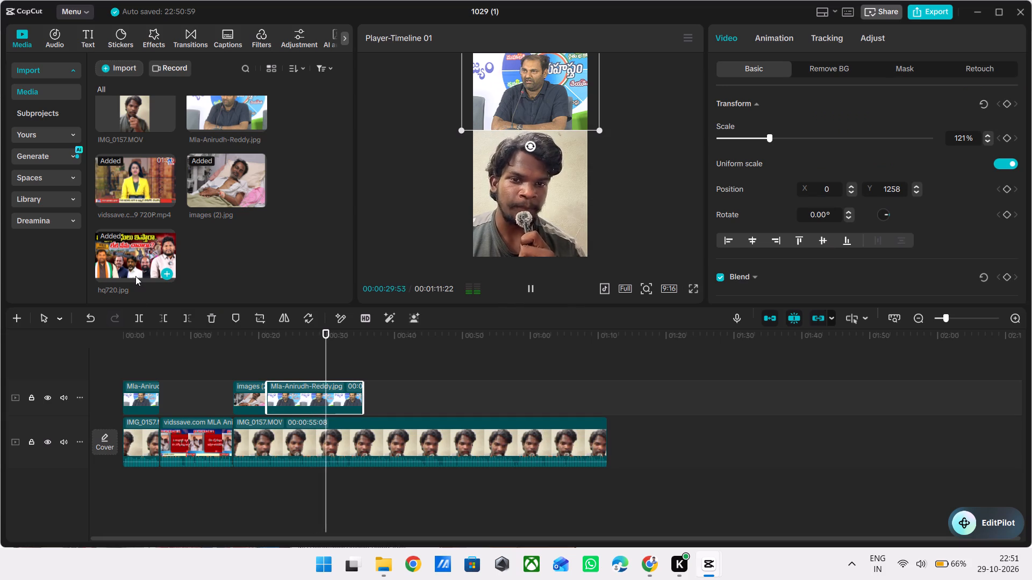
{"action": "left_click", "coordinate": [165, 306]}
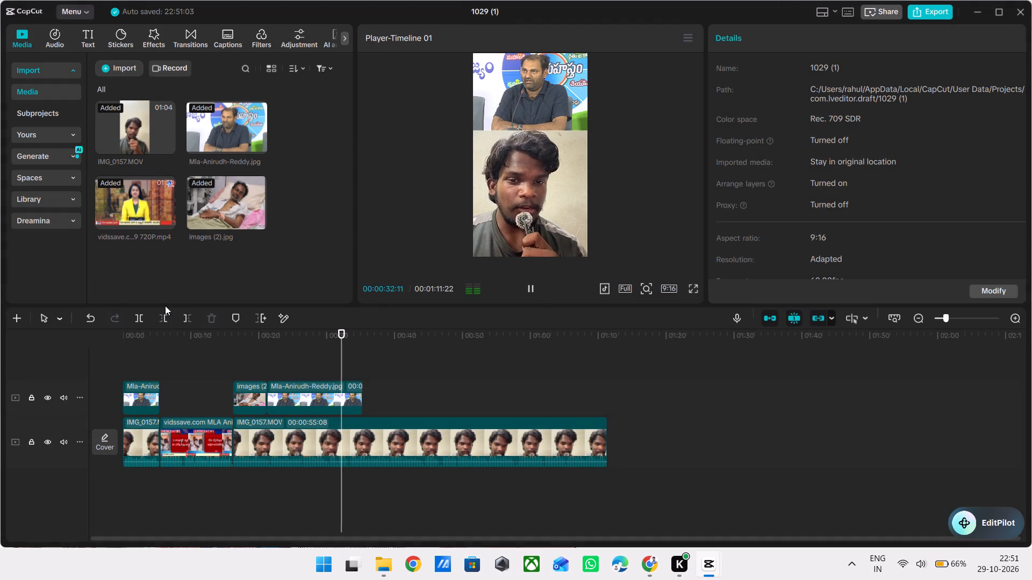
Pause the preview over the MLA image copy after the hospital photo and inspect that part of the timeline closely.
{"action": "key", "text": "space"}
{"action": "scroll", "coordinate": [359, 391], "scroll_direction": "up", "scroll_amount": 7, "text": "ctrl"}
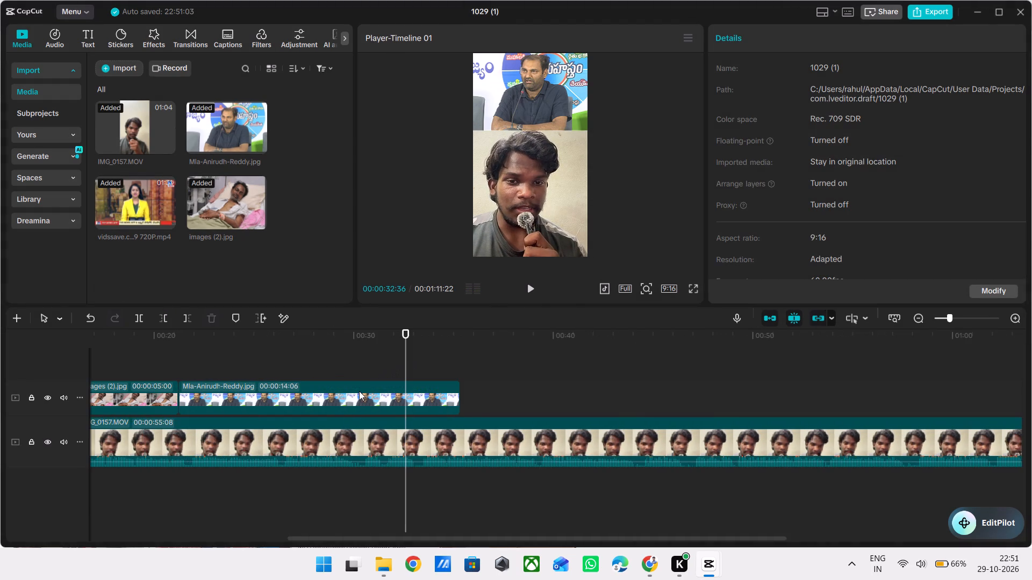
{"action": "scroll", "coordinate": [359, 391], "scroll_direction": "up", "scroll_amount": 3, "text": "ctrl"}
{"action": "triple_click", "coordinate": [307, 351]}
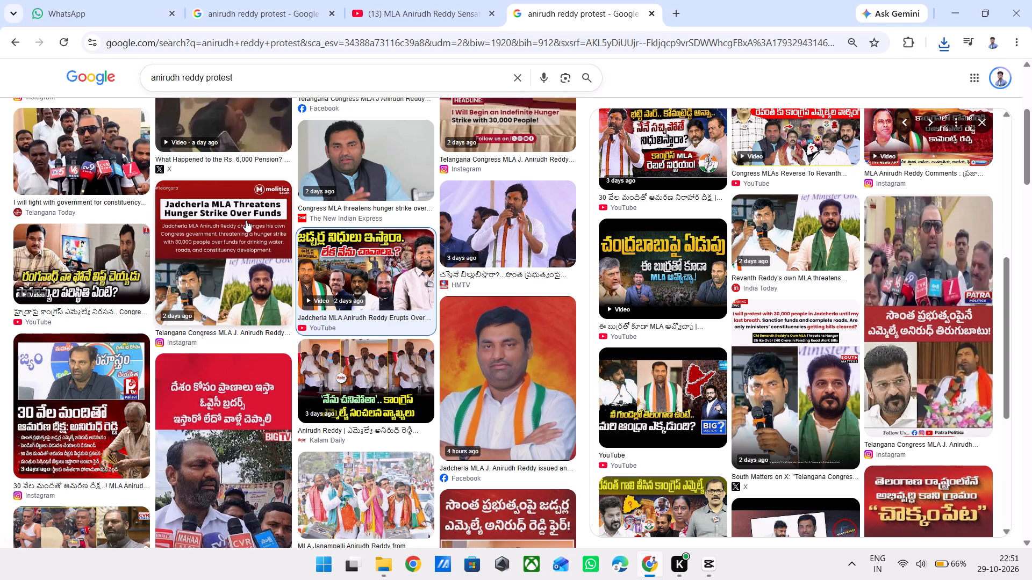
Switch to Chrome and preview the "Jadcherla MLA Threatens Hunger Strike Over Funds" image from the anirudh reddy protest results.
{"action": "left_click", "coordinate": [246, 220]}
{"action": "scroll", "coordinate": [485, 315], "scroll_direction": "right", "scroll_amount": 1}
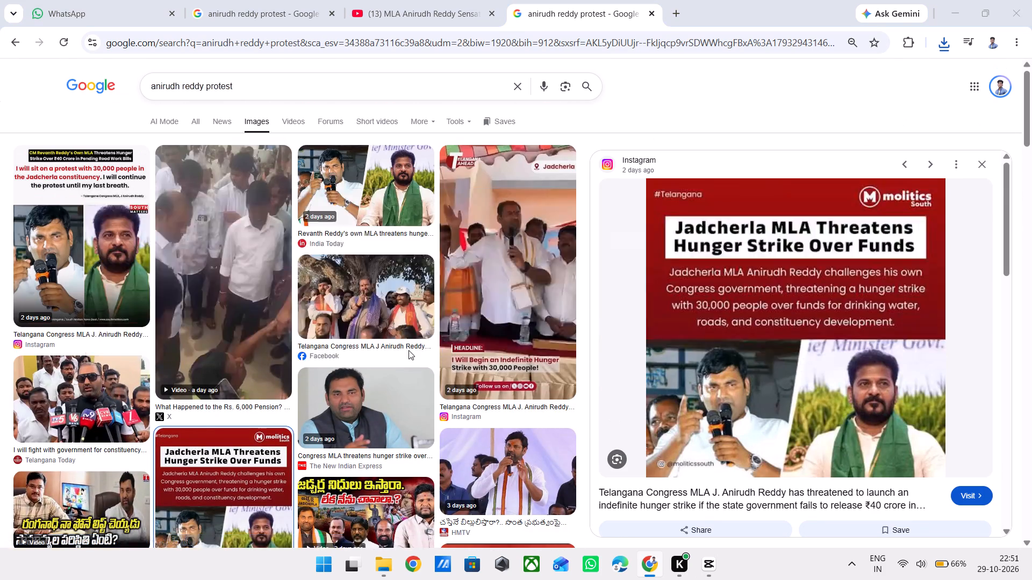
Switch to File Explorer and delete the hq720 image from the Downloads folder.
{"action": "scroll", "coordinate": [395, 247], "scroll_direction": "down", "scroll_amount": 2}
{"action": "scroll", "coordinate": [395, 247], "scroll_direction": "up", "scroll_amount": 8}
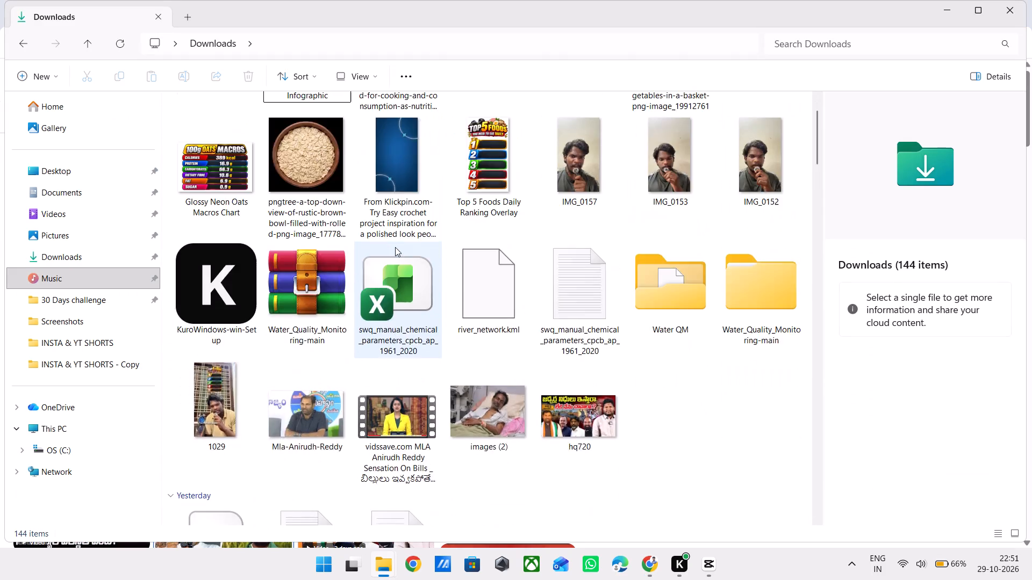
{"action": "scroll", "coordinate": [395, 247], "scroll_direction": "up", "scroll_amount": 2}
{"action": "left_click", "coordinate": [124, 40]}
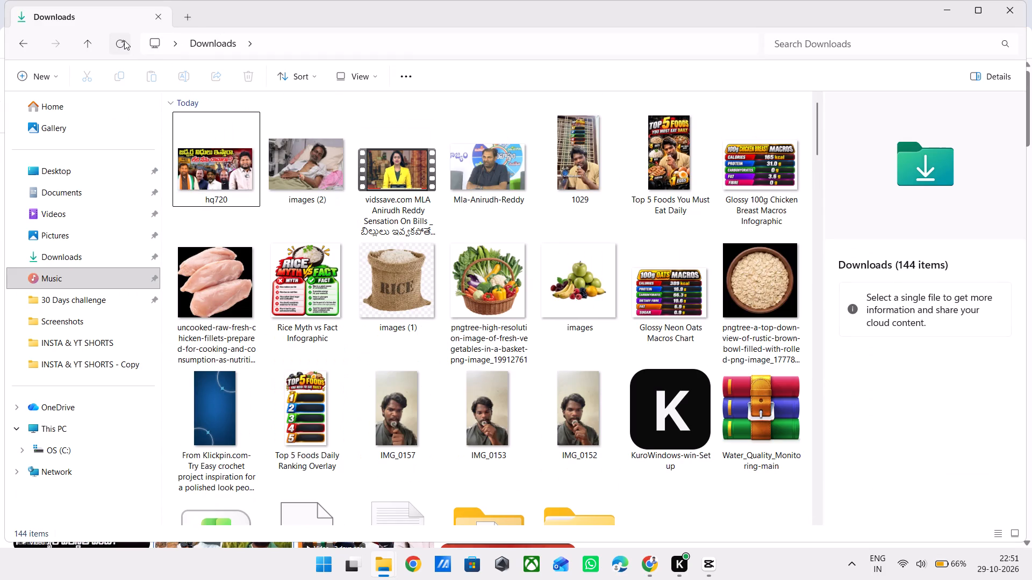
{"action": "left_click", "coordinate": [174, 151]}
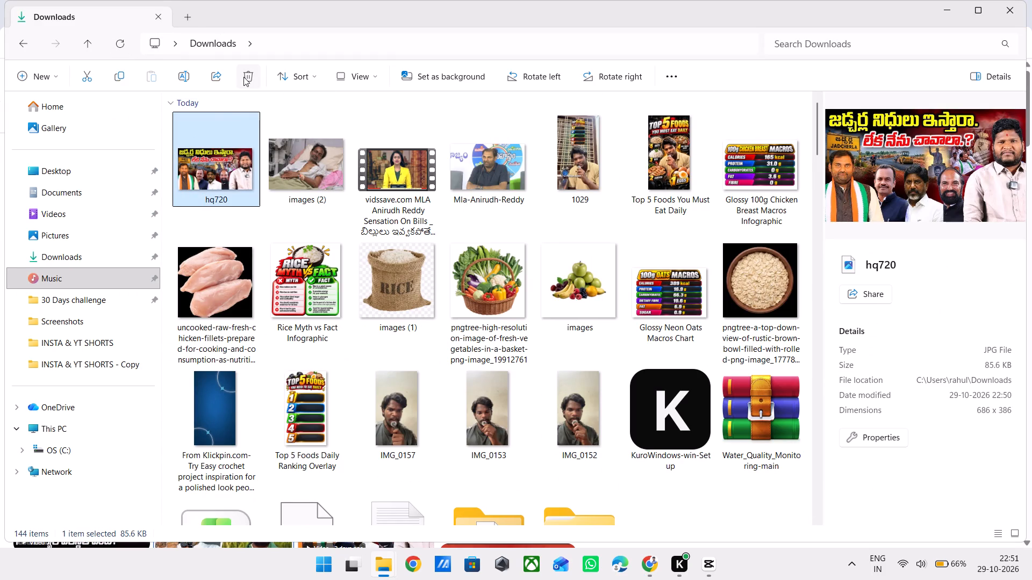
{"action": "left_click", "coordinate": [243, 77]}
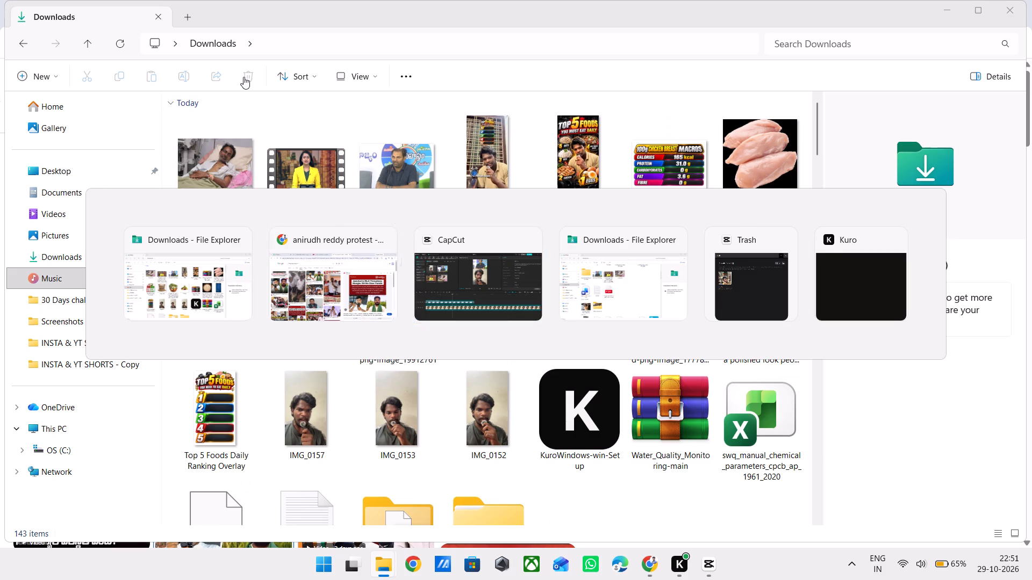
Search images in Chrome for "jadcherla roads", refine it to "jadcherla roads waste", and look through the road photos.
{"action": "left_click", "coordinate": [516, 88]}
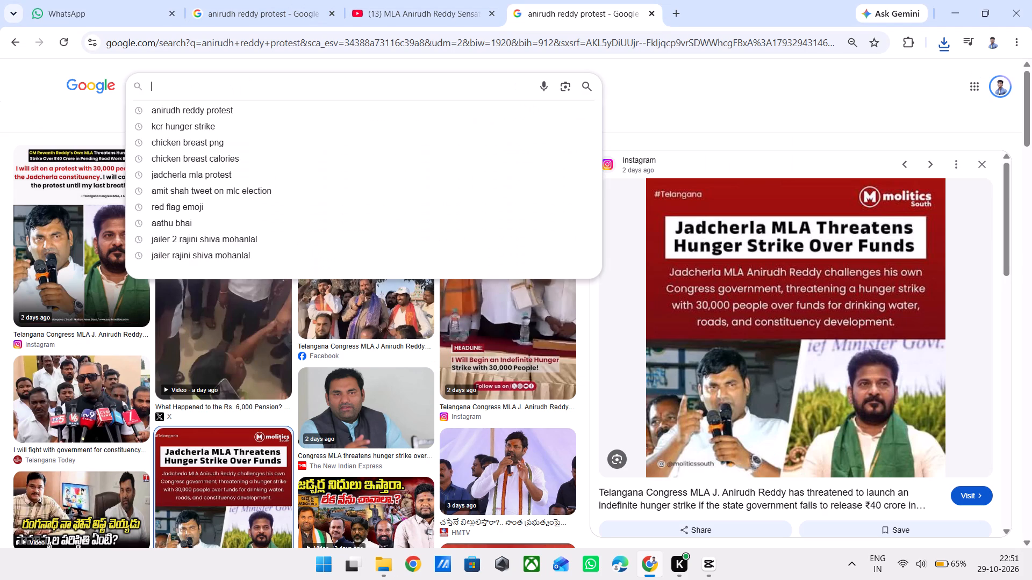
{"action": "type", "text": "jadcherla roads"}
{"action": "key", "text": "Return"}
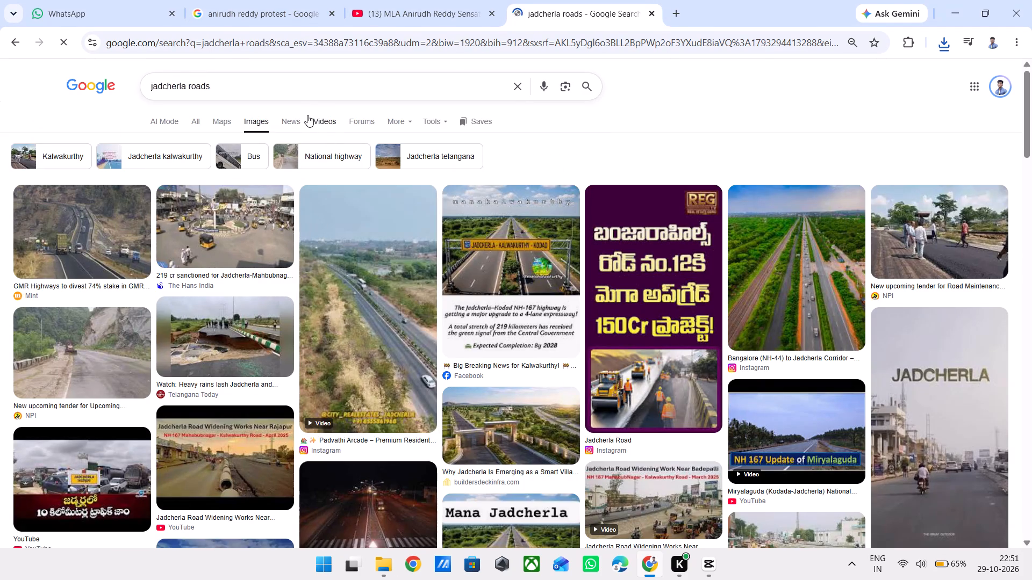
{"action": "left_click", "coordinate": [284, 79]}
{"action": "key", "text": "space"}
{"action": "type", "text": "waste"}
{"action": "key", "text": "Return"}
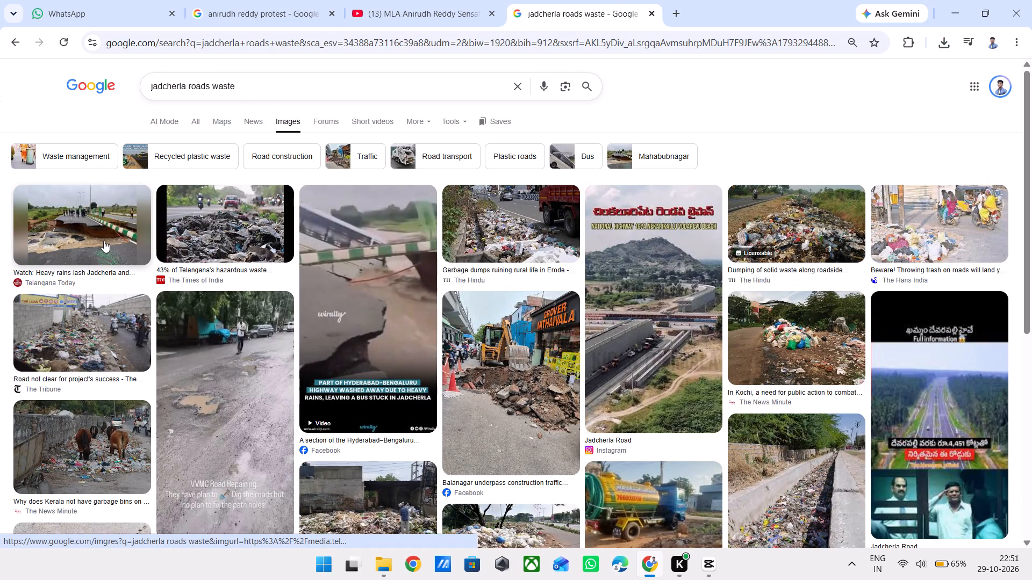
{"action": "scroll", "coordinate": [300, 329], "scroll_direction": "down", "scroll_amount": 1}
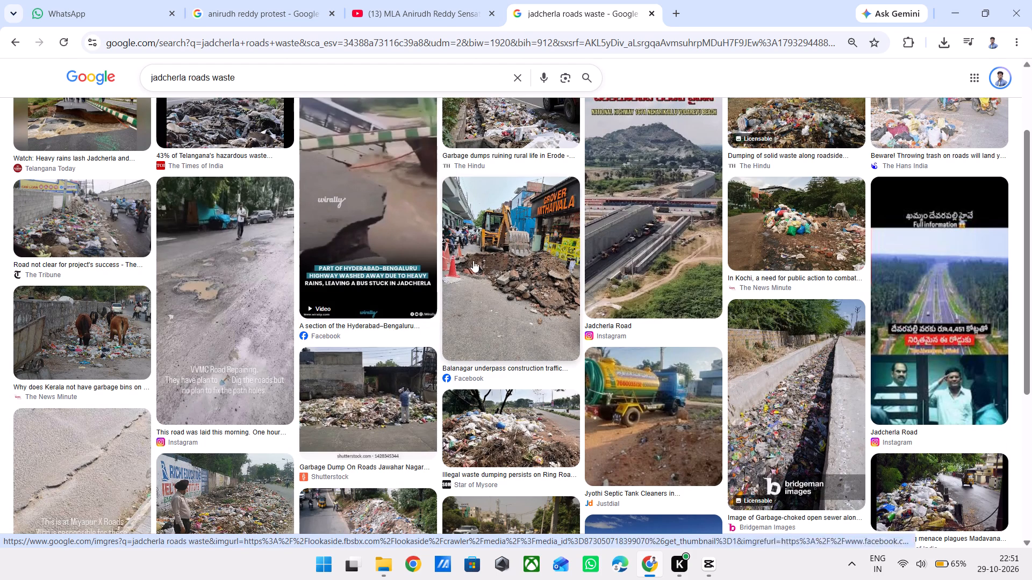
{"action": "scroll", "coordinate": [469, 260], "scroll_direction": "up", "scroll_amount": 9}
Narrow the search to "jadcherla roads waste recent".
{"action": "left_click", "coordinate": [280, 78]}
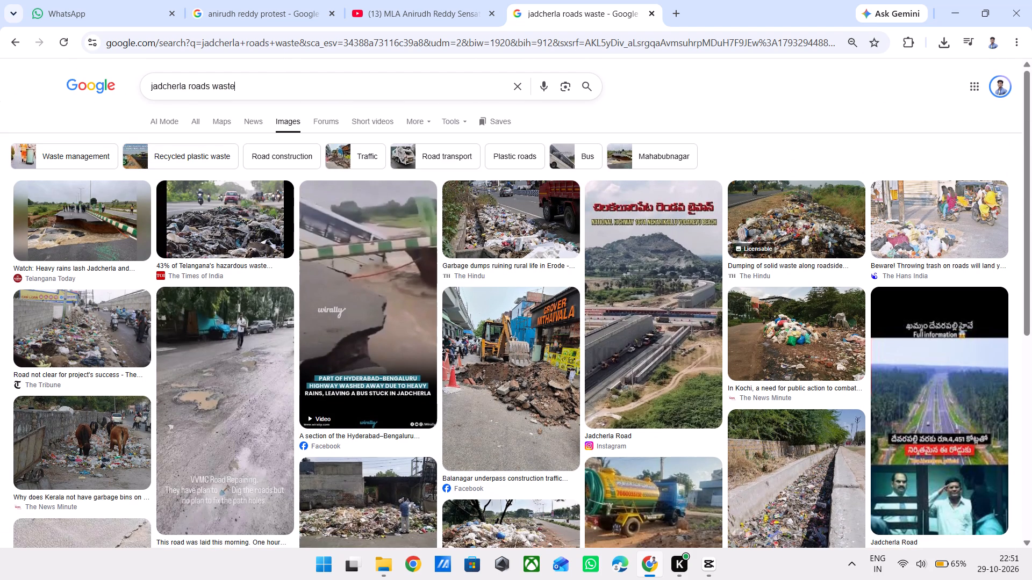
Refine the image search to "jadcherla roads waste recent".
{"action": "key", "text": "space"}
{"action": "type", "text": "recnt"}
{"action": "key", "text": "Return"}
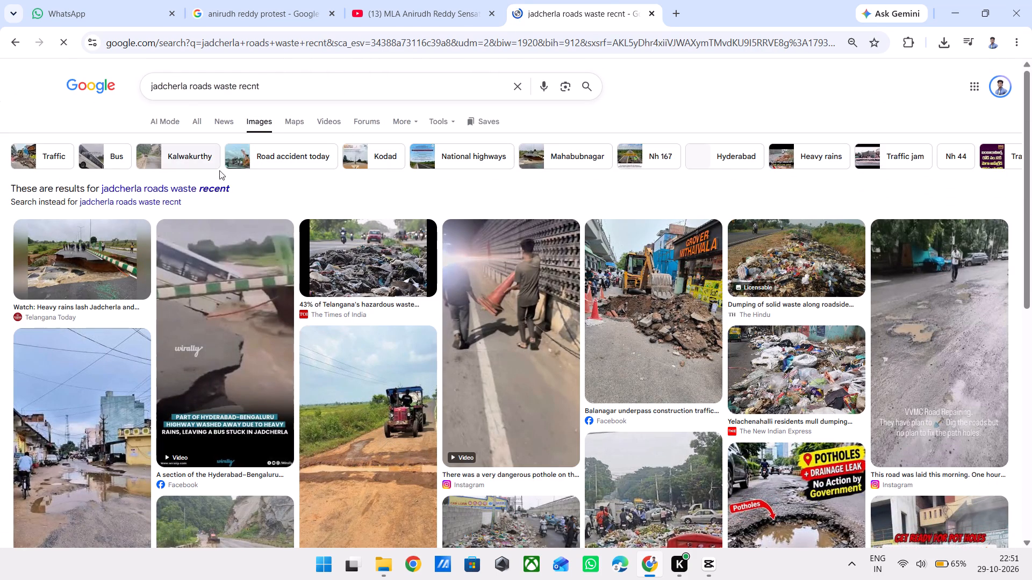
{"action": "left_click", "coordinate": [222, 190]}
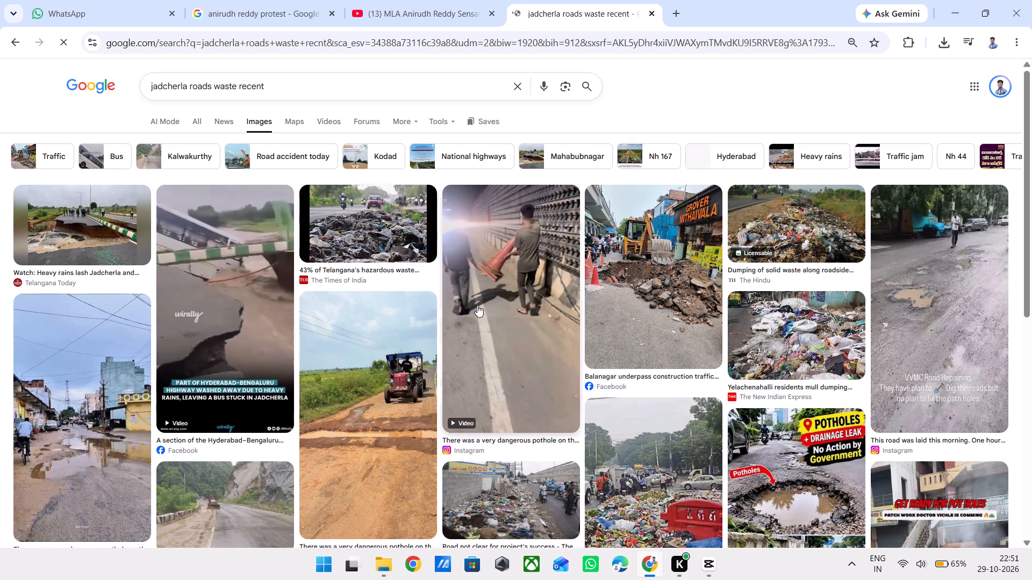
Preview the Mahabubnagar–Jadcherla pothole and washed-away Hyderabad–Bengaluru highway results and look through the related road photos.
{"action": "left_click", "coordinate": [541, 315]}
{"action": "scroll", "coordinate": [766, 381], "scroll_direction": "down", "scroll_amount": 2}
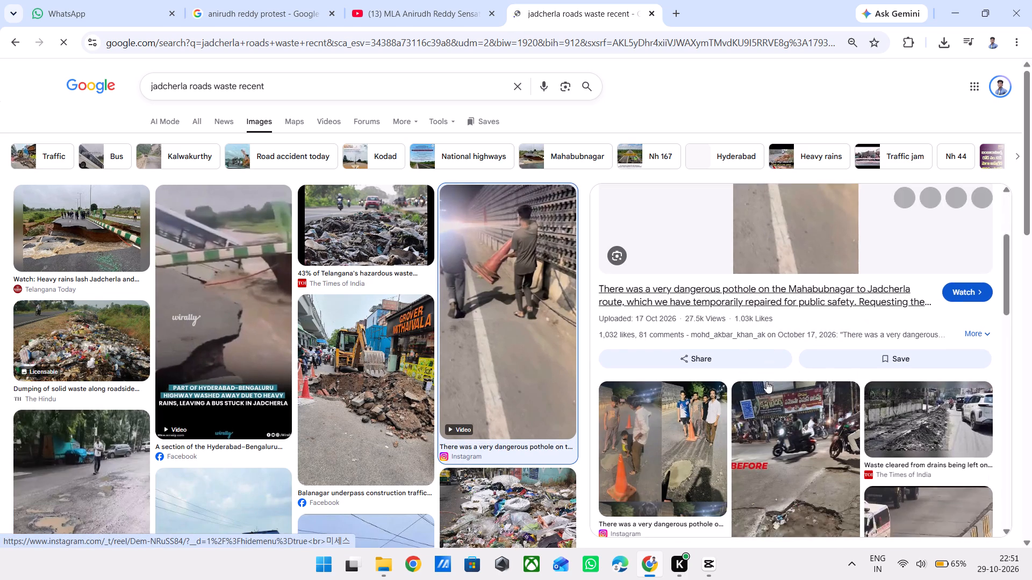
{"action": "scroll", "coordinate": [766, 381], "scroll_direction": "down", "scroll_amount": 2}
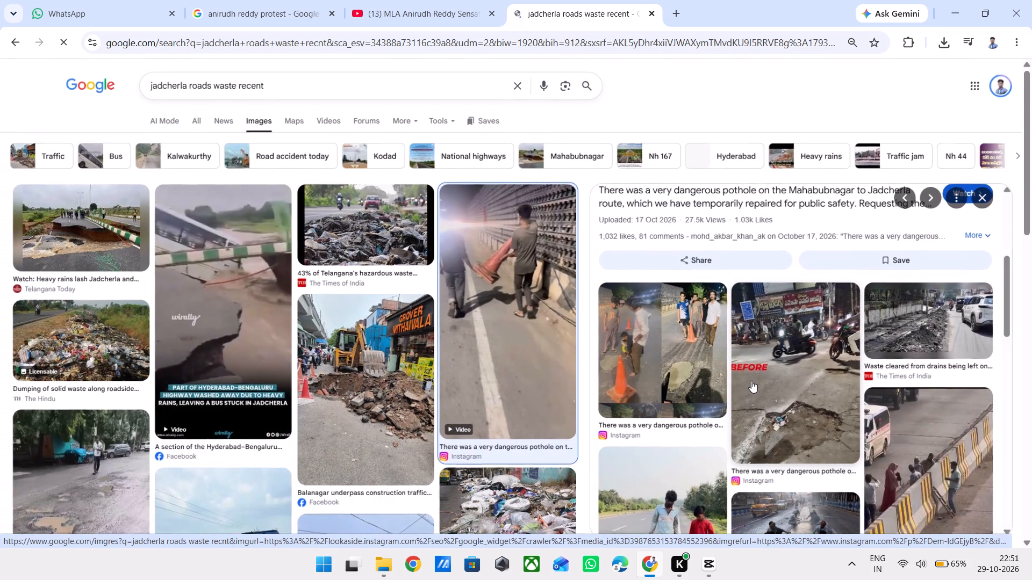
{"action": "scroll", "coordinate": [402, 403], "scroll_direction": "right", "scroll_amount": 1}
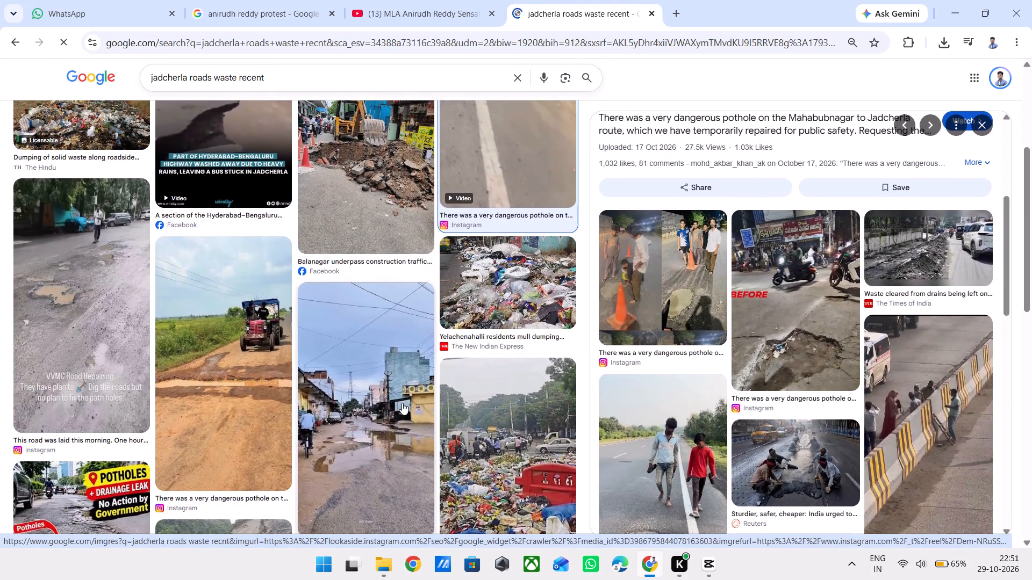
{"action": "scroll", "coordinate": [402, 403], "scroll_direction": "right", "scroll_amount": 1}
{"action": "left_click", "coordinate": [241, 359]}
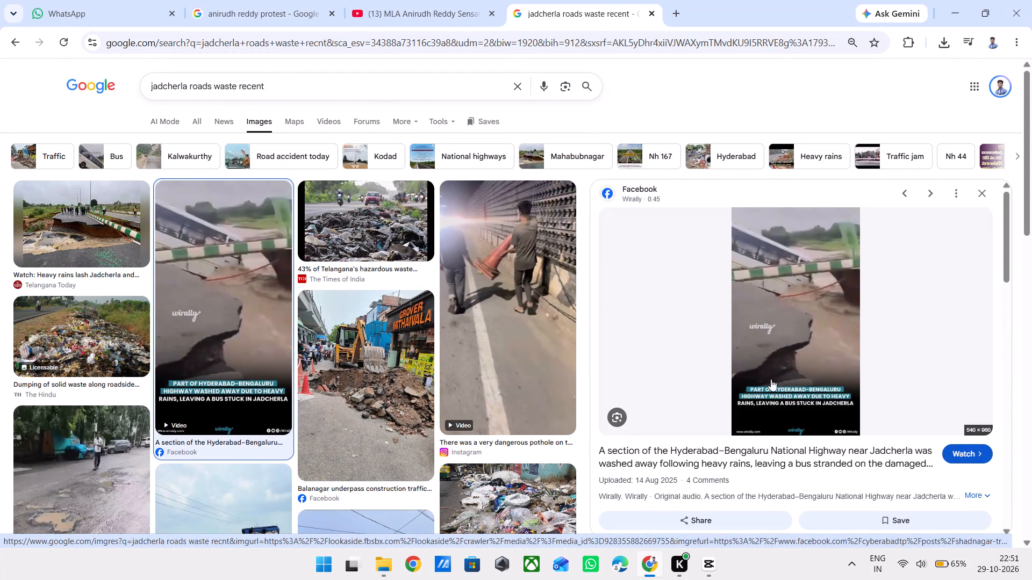
{"action": "scroll", "coordinate": [796, 393], "scroll_direction": "down", "scroll_amount": 1}
{"action": "scroll", "coordinate": [234, 316], "scroll_direction": "up", "scroll_amount": 4}
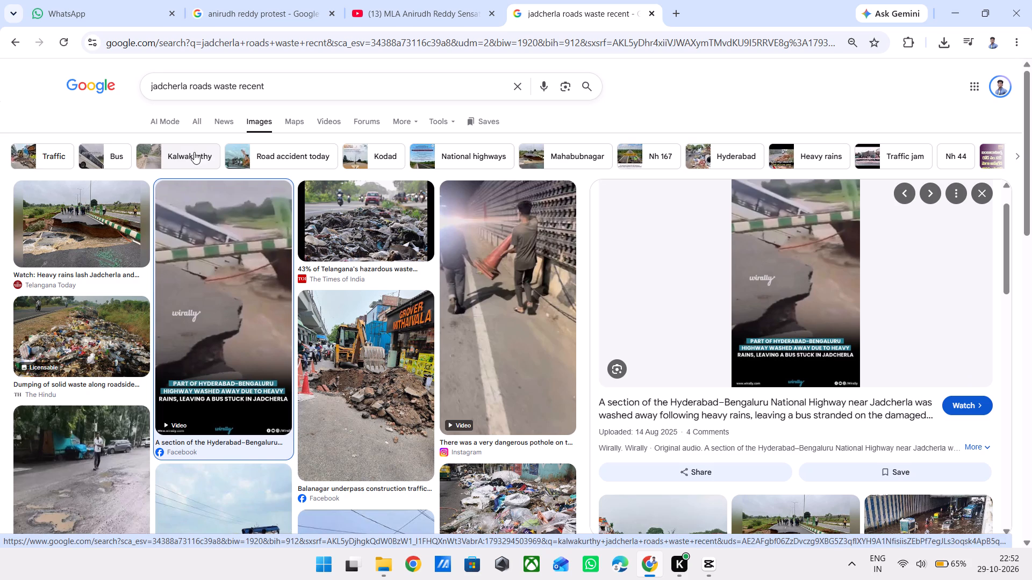
Expand the overview in the all-results view and open the T News video on the Jadcherla Constituency road project's 3-year delay.
{"action": "left_click", "coordinate": [196, 122]}
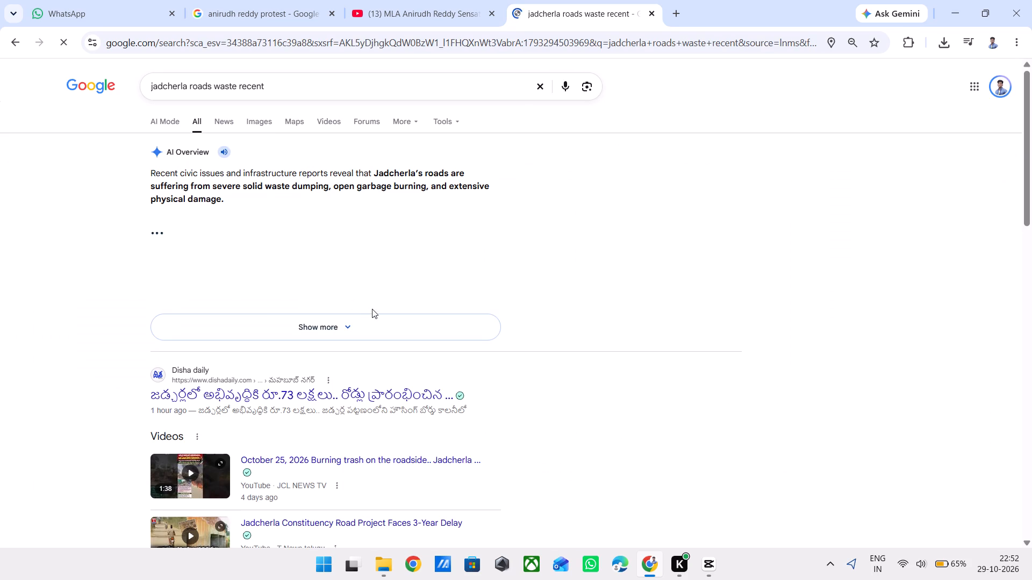
{"action": "left_click", "coordinate": [400, 326]}
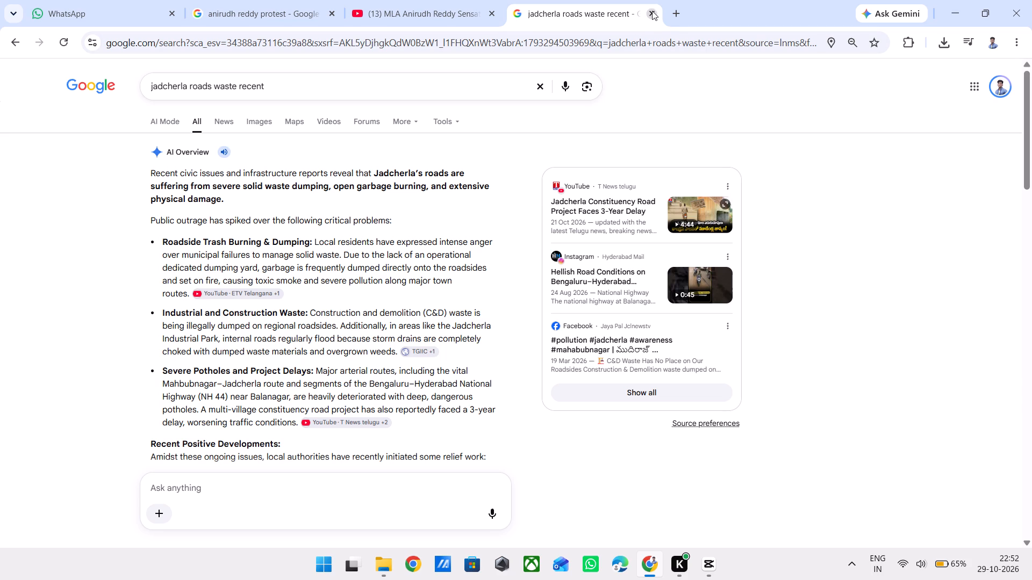
{"action": "left_click", "coordinate": [639, 198]}
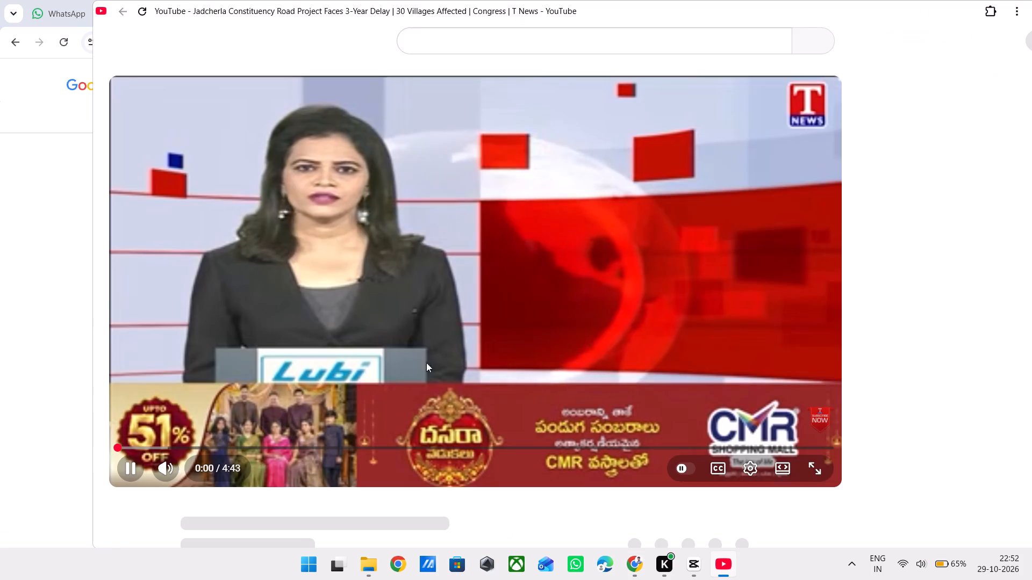
Review the T News video about the Jadcherla constituency road project delay from 1:07 and close its window.
{"action": "scroll", "coordinate": [315, 448], "scroll_direction": "down", "scroll_amount": 1}
{"action": "left_click", "coordinate": [278, 310]}
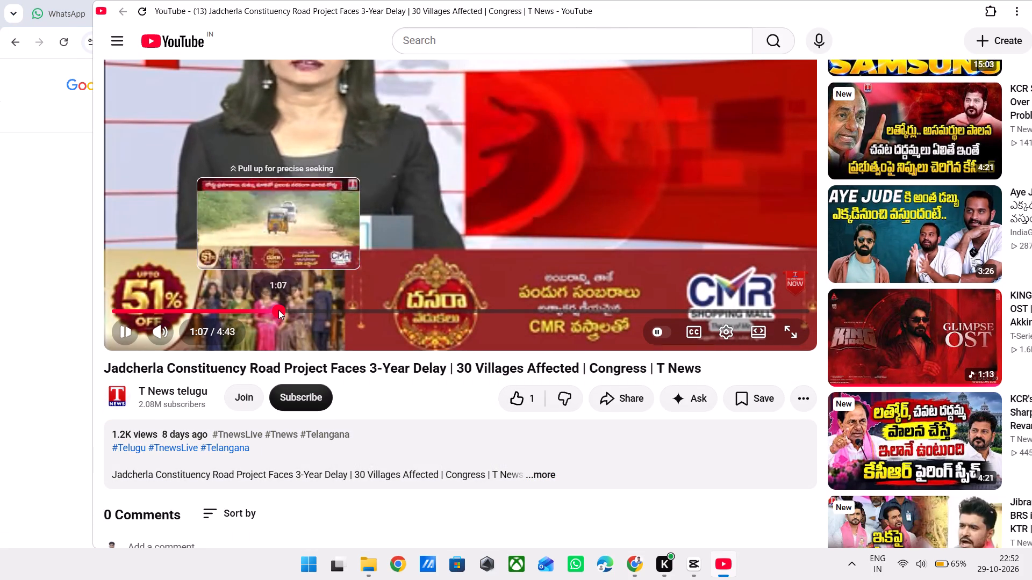
{"action": "scroll", "coordinate": [347, 455], "scroll_direction": "up", "scroll_amount": 3}
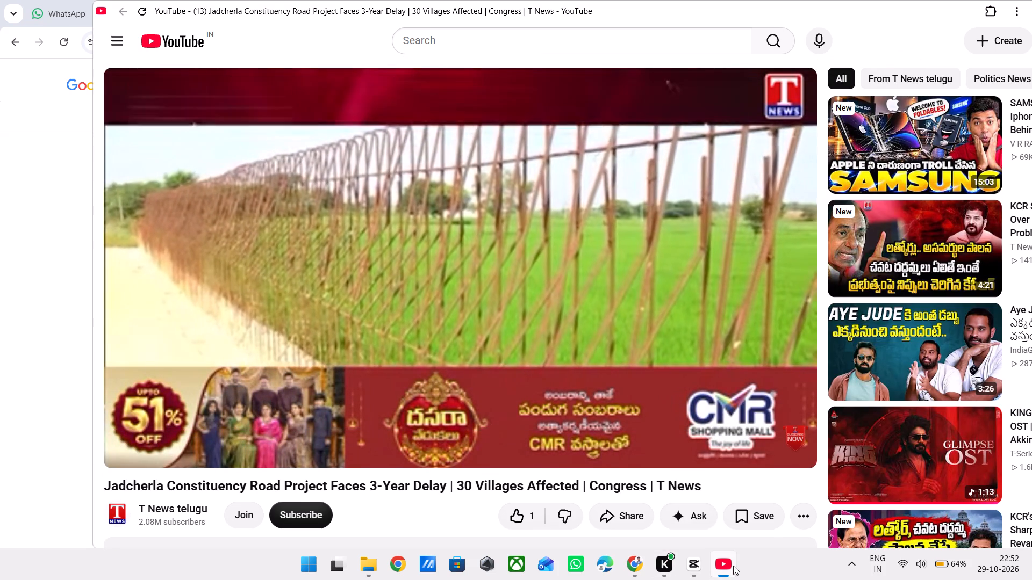
{"action": "left_click", "coordinate": [778, 452]}
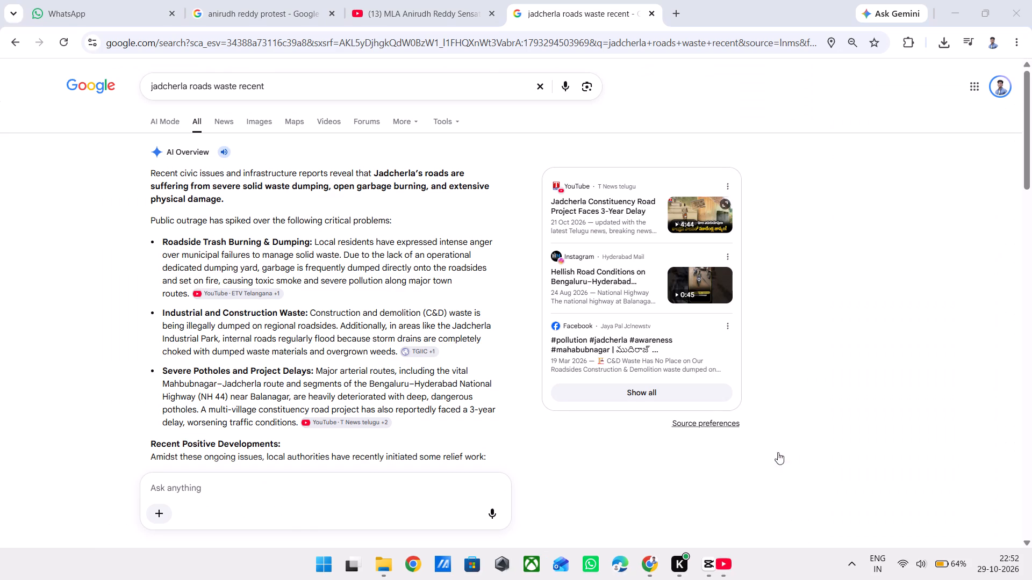
Switch to CapCut and extend the last Mla-Anirudh-Reddy.jpg overlay to the end of the talking-head clip, about 50 s long.
{"action": "key", "text": "space"}
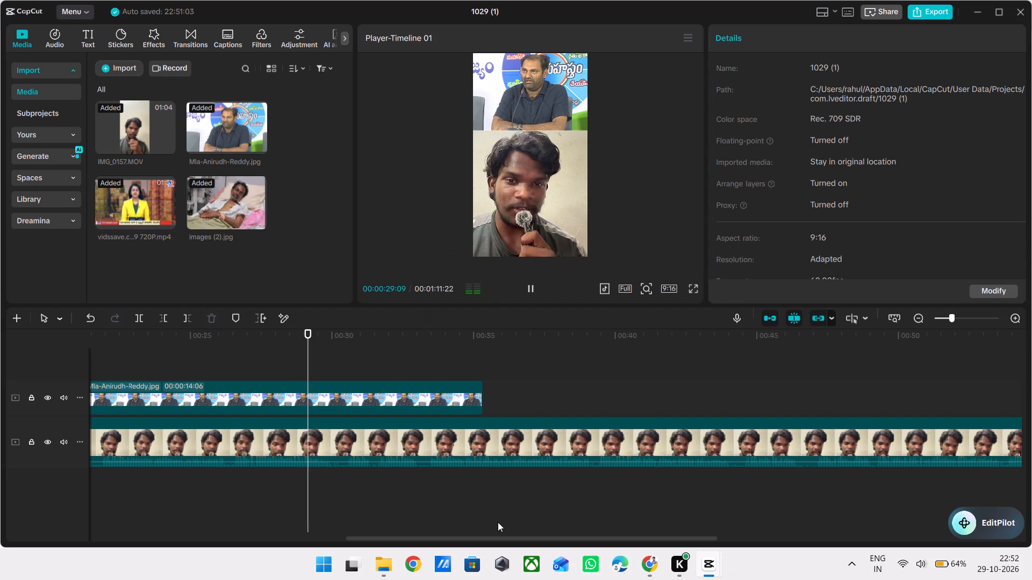
{"action": "scroll", "coordinate": [353, 474], "scroll_direction": "down", "scroll_amount": 3, "text": "ctrl"}
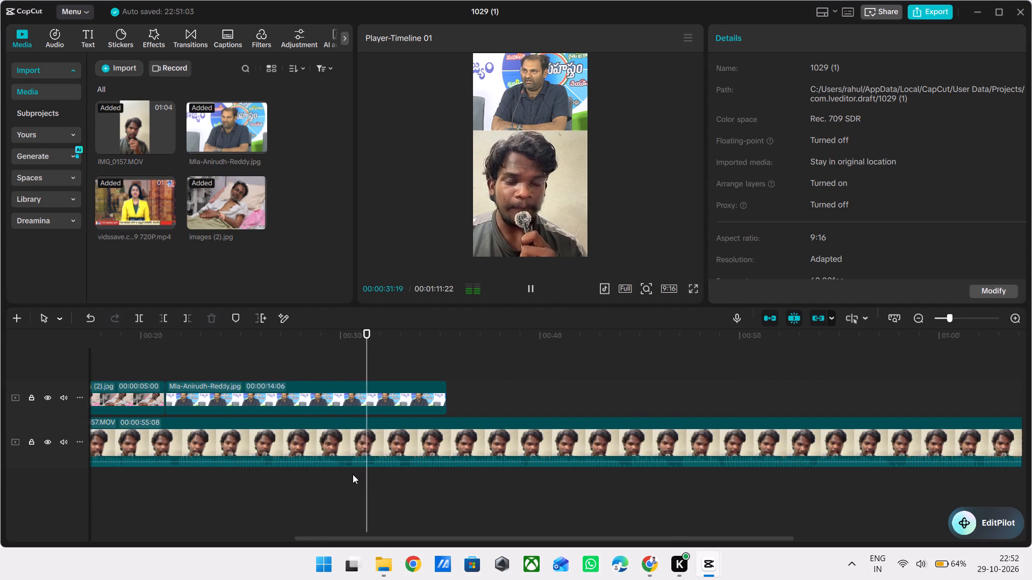
{"action": "scroll", "coordinate": [353, 474], "scroll_direction": "down", "scroll_amount": 6, "text": "ctrl"}
{"action": "left_click", "coordinate": [370, 403]}
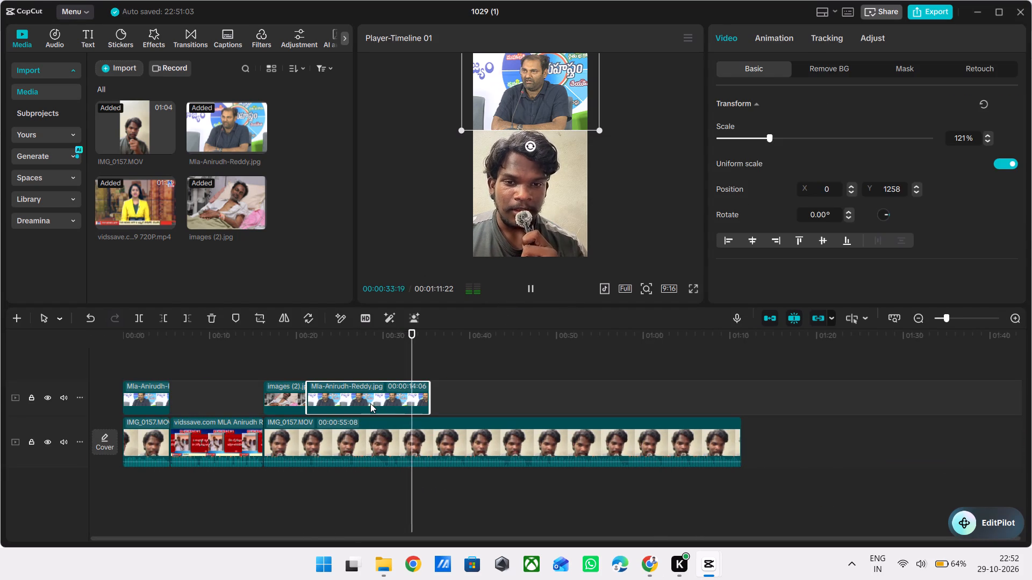
{"action": "left_click_drag", "start_coordinate": [432, 390], "coordinate": [535, 393]}
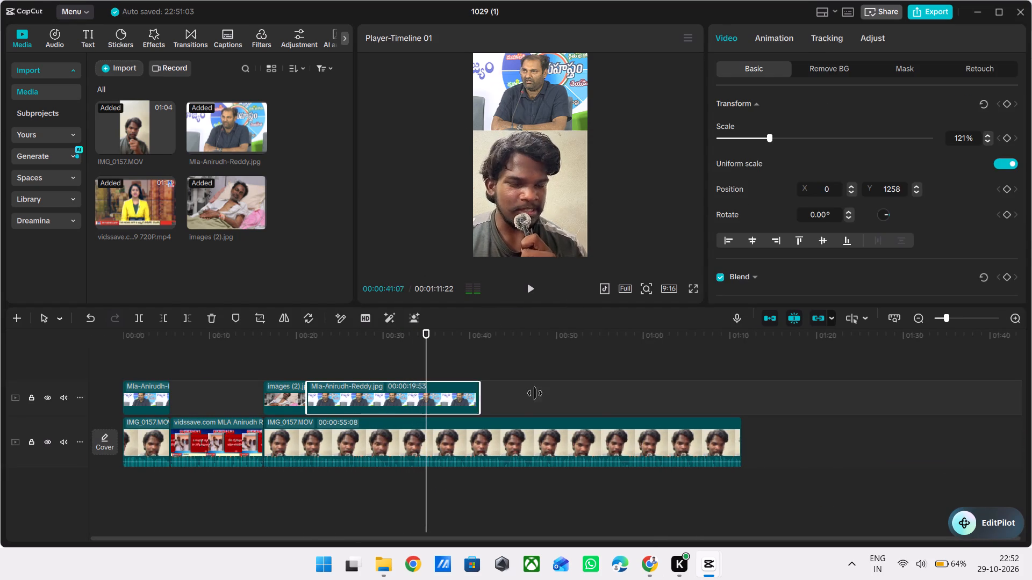
{"action": "left_click_drag", "start_coordinate": [535, 393], "coordinate": [735, 406]}
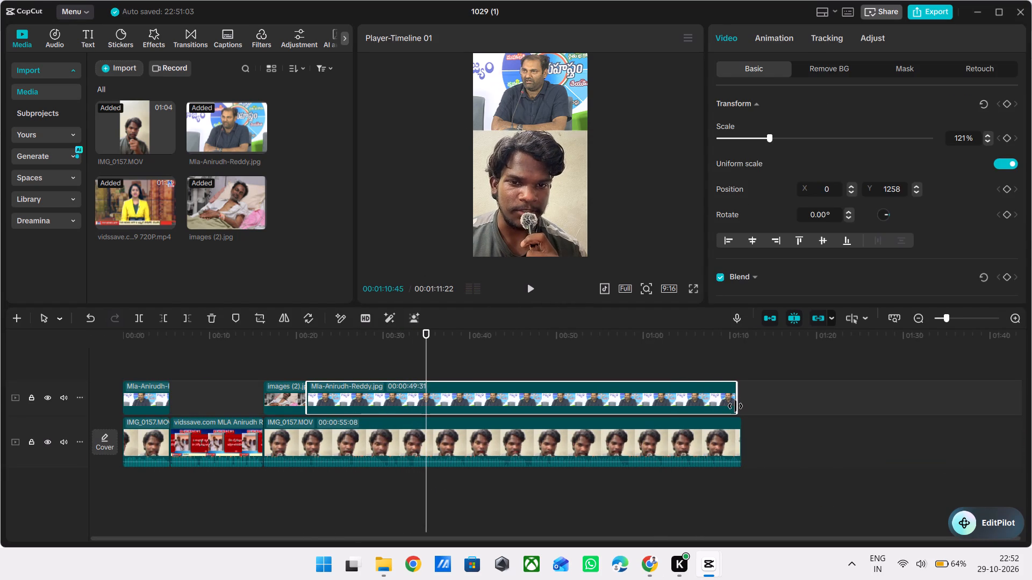
{"action": "left_click_drag", "start_coordinate": [735, 406], "coordinate": [741, 407]}
{"action": "key", "text": "space"}
{"action": "key", "text": "space"}
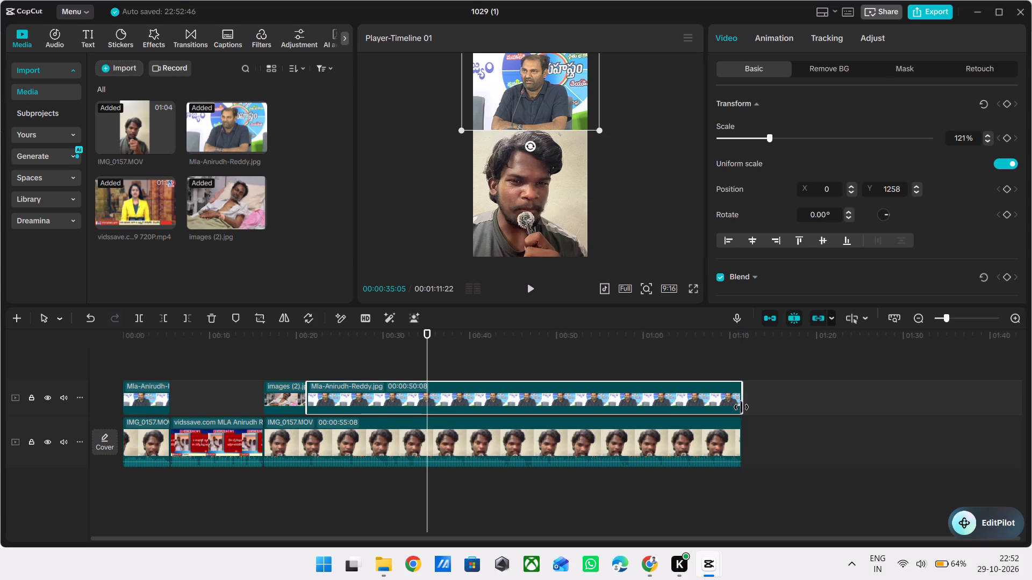
{"action": "key", "text": "space"}
Set the playback speed of the last IMG_0157.MOV talking-head clip to 1.10x.
{"action": "left_click", "coordinate": [484, 372]}
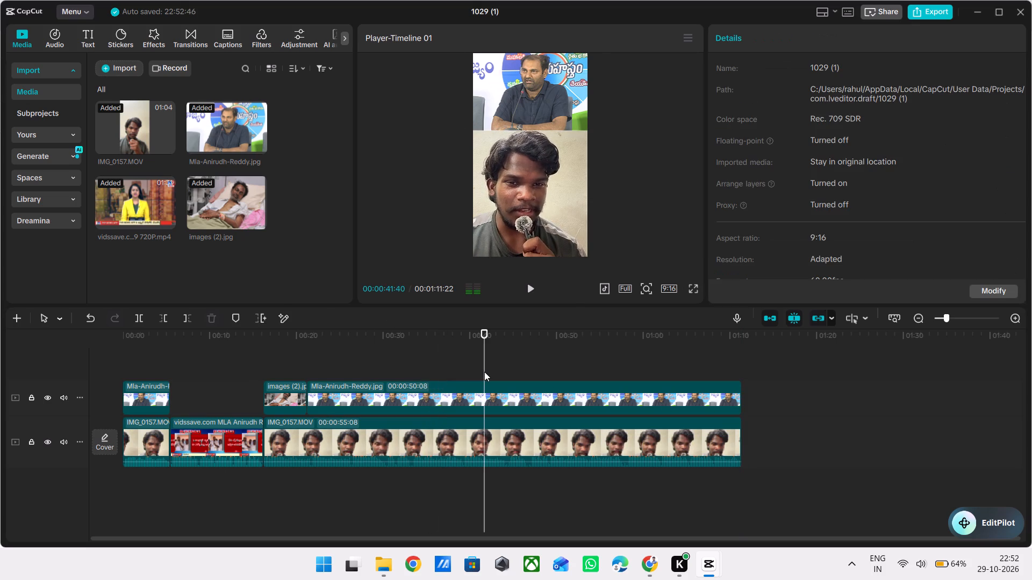
{"action": "key", "text": "space"}
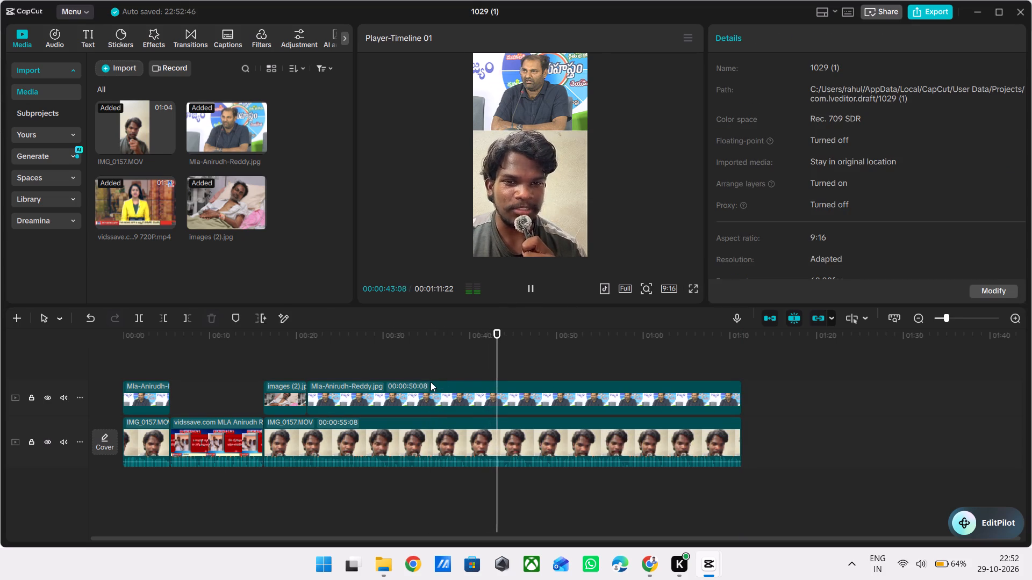
{"action": "scroll", "coordinate": [431, 382], "scroll_direction": "down", "scroll_amount": 7, "text": "ctrl"}
{"action": "scroll", "coordinate": [348, 405], "scroll_direction": "down", "scroll_amount": 4, "text": "ctrl"}
{"action": "scroll", "coordinate": [348, 405], "scroll_direction": "right", "scroll_amount": 1}
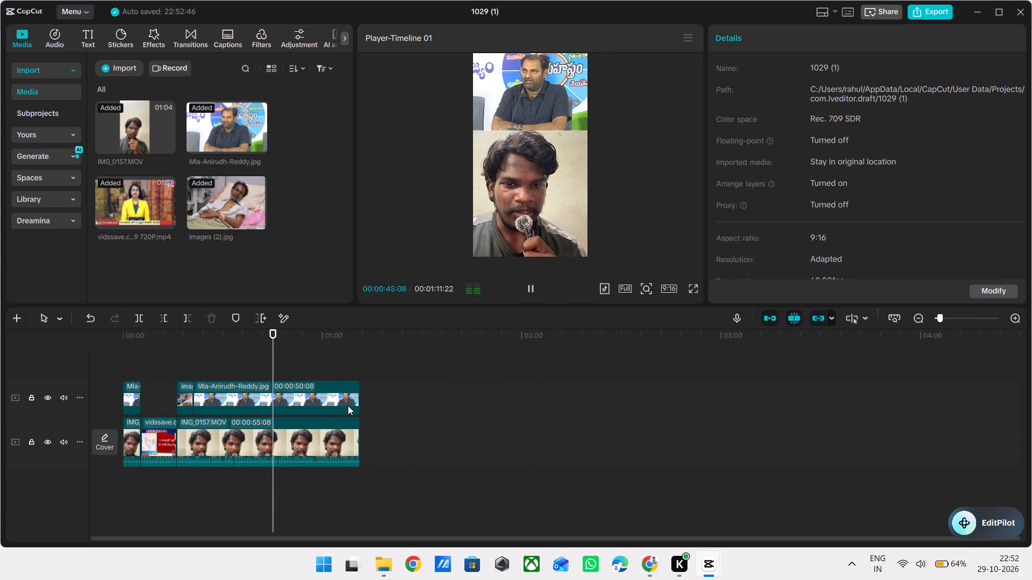
{"action": "scroll", "coordinate": [348, 405], "scroll_direction": "up", "scroll_amount": 5, "text": "ctrl"}
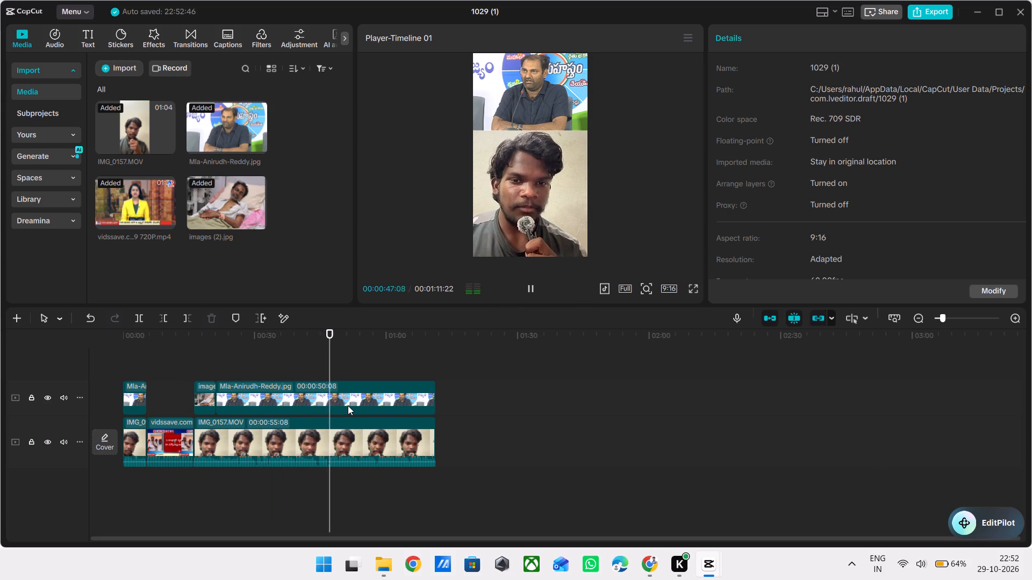
{"action": "left_click", "coordinate": [343, 466]}
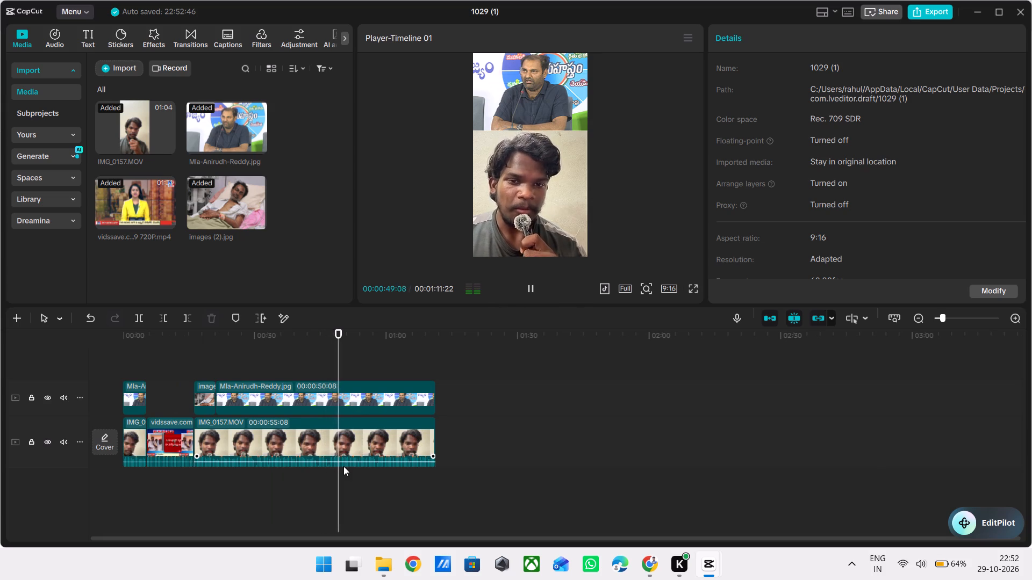
{"action": "left_click", "coordinate": [816, 41]}
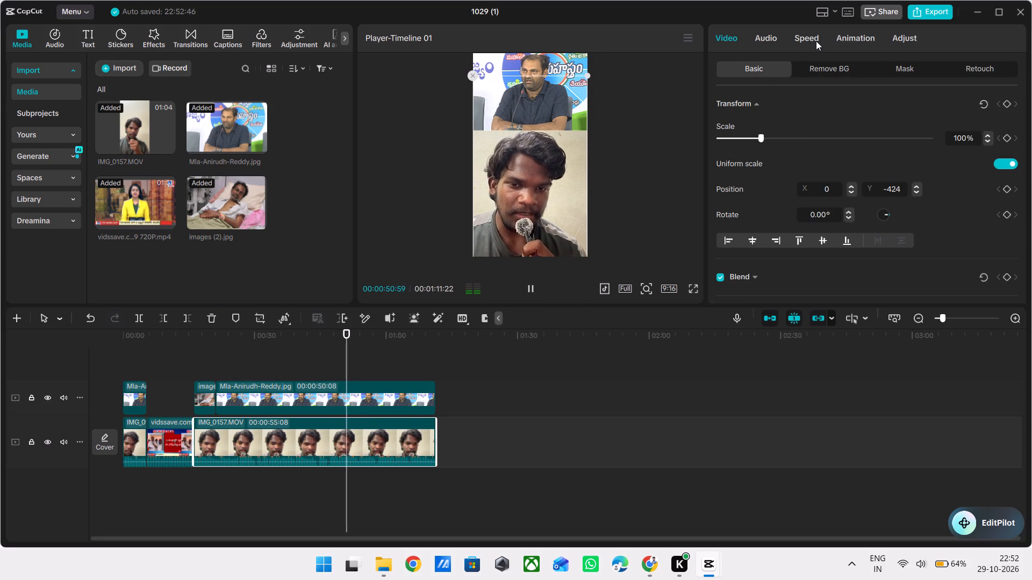
{"action": "left_click", "coordinate": [990, 122]}
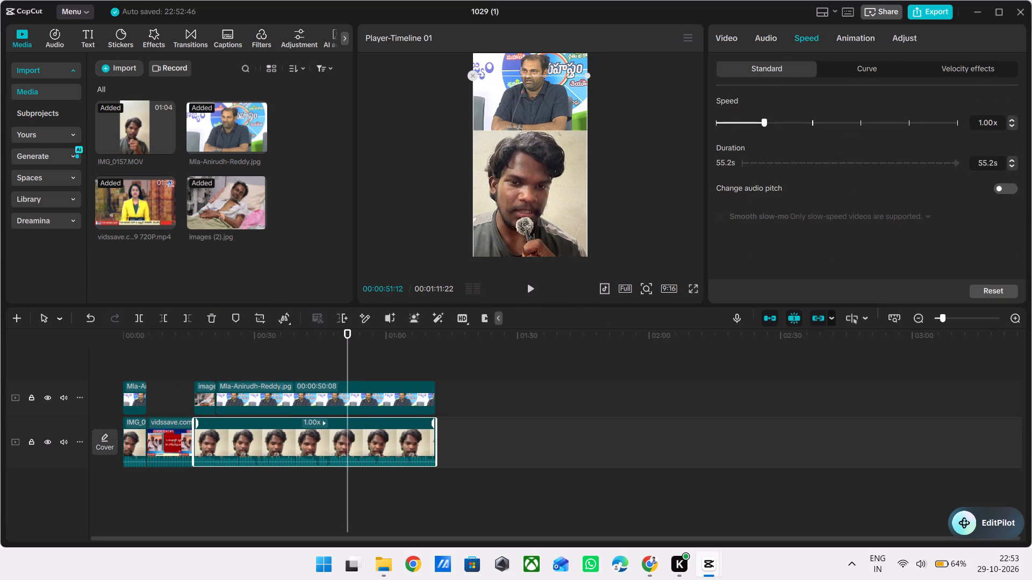
{"action": "key", "text": "BackSpace"}
{"action": "key", "text": "1"}
{"action": "key", "text": "Return"}
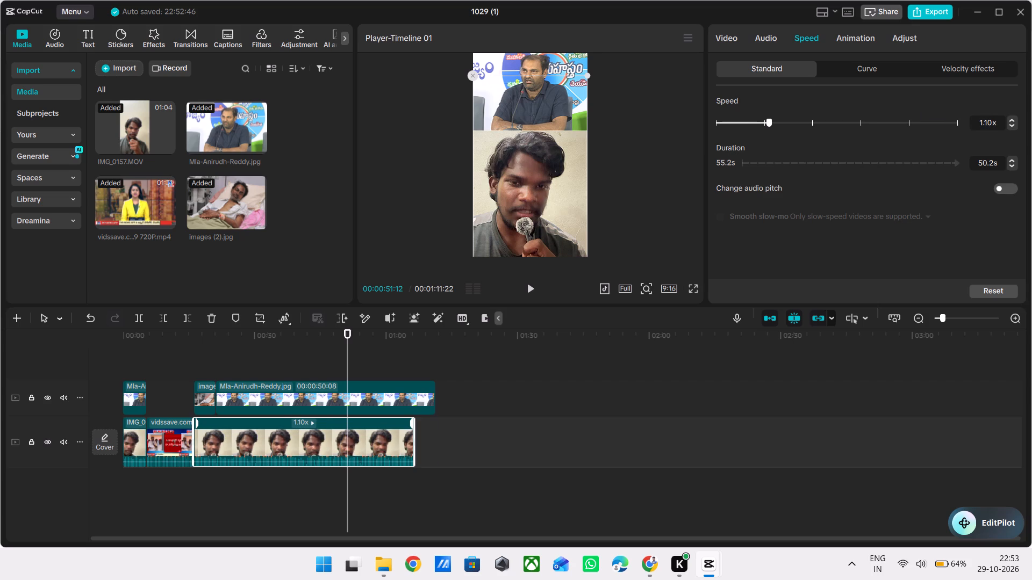
Trim off the end of the last Mla-Anirudh-Reddy.jpg overlay where the talking-head clip ends, leaving about 45 s.
{"action": "left_click", "coordinate": [164, 379]}
{"action": "left_click_drag", "start_coordinate": [164, 379], "coordinate": [202, 375]}
{"action": "key", "text": "space"}
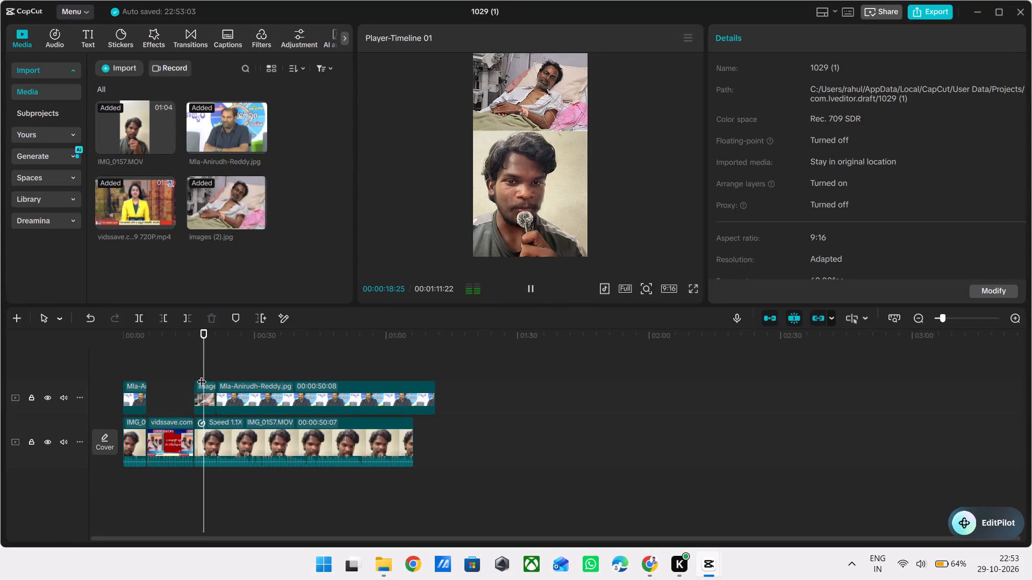
{"action": "scroll", "coordinate": [334, 380], "scroll_direction": "up", "scroll_amount": 4, "text": "ctrl"}
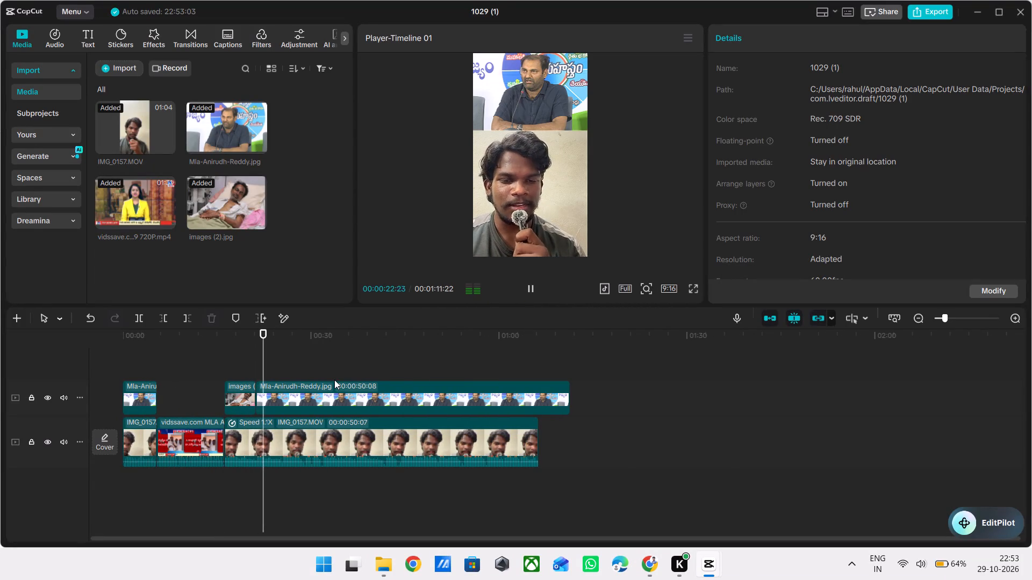
{"action": "double_click", "coordinate": [541, 365]}
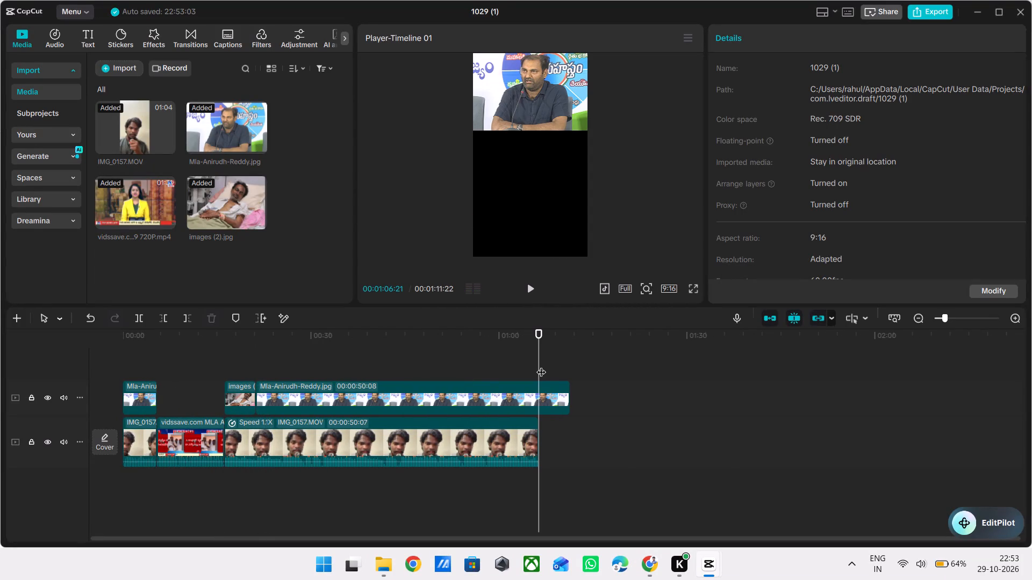
{"action": "left_click", "coordinate": [549, 398]}
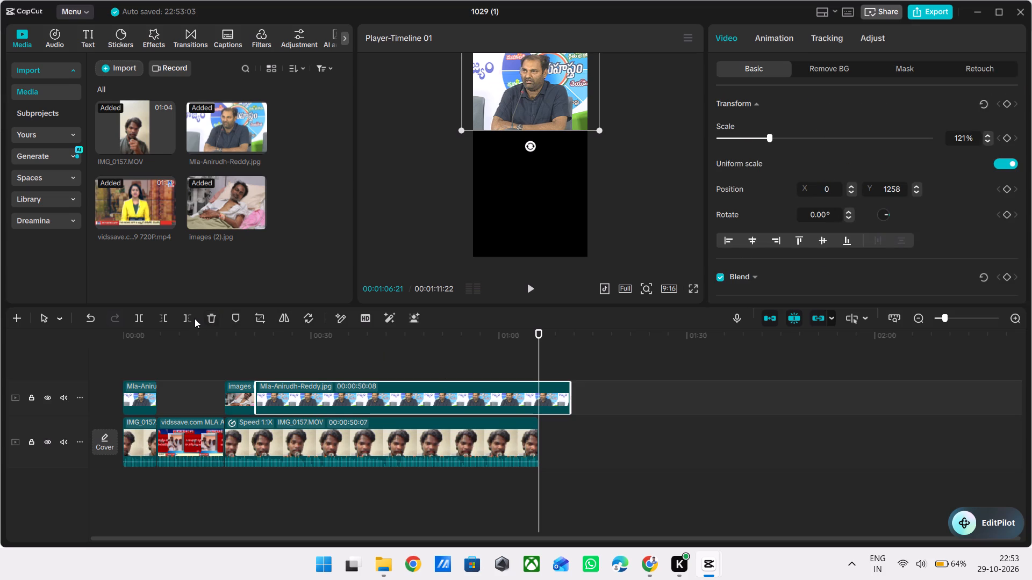
{"action": "left_click", "coordinate": [191, 316]}
{"action": "left_click", "coordinate": [327, 360]}
{"action": "key", "text": "space"}
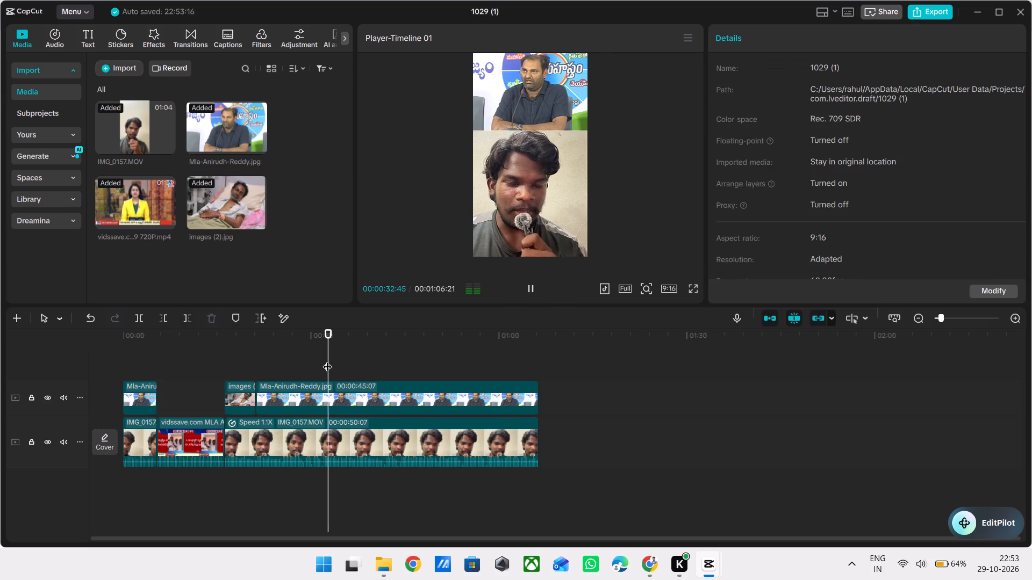
Set the playback speed of the vidssave breaking news clip on the main track to 1.10x.
{"action": "left_click", "coordinate": [188, 398]}
{"action": "left_click", "coordinate": [192, 423]}
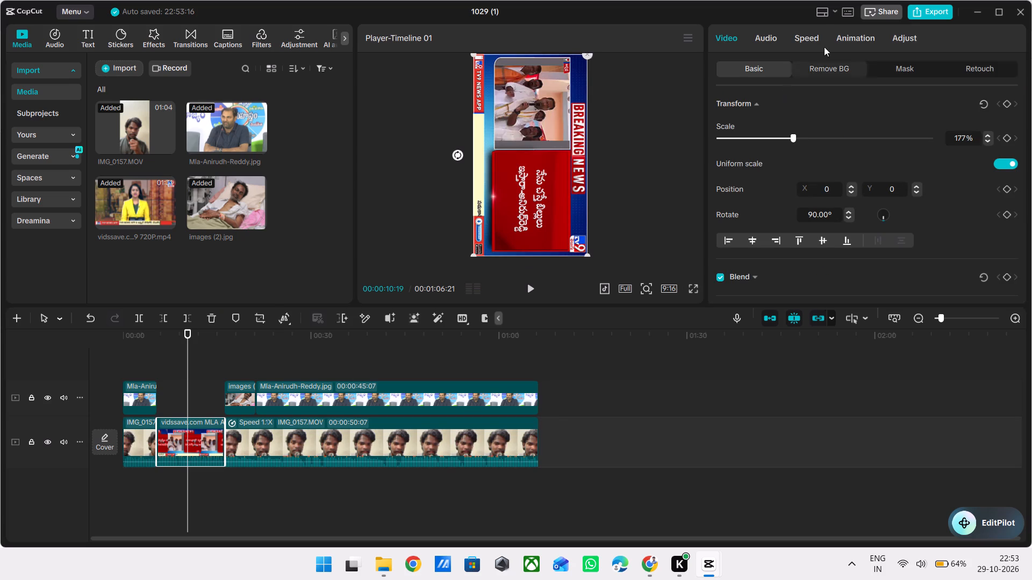
{"action": "left_click", "coordinate": [769, 37]}
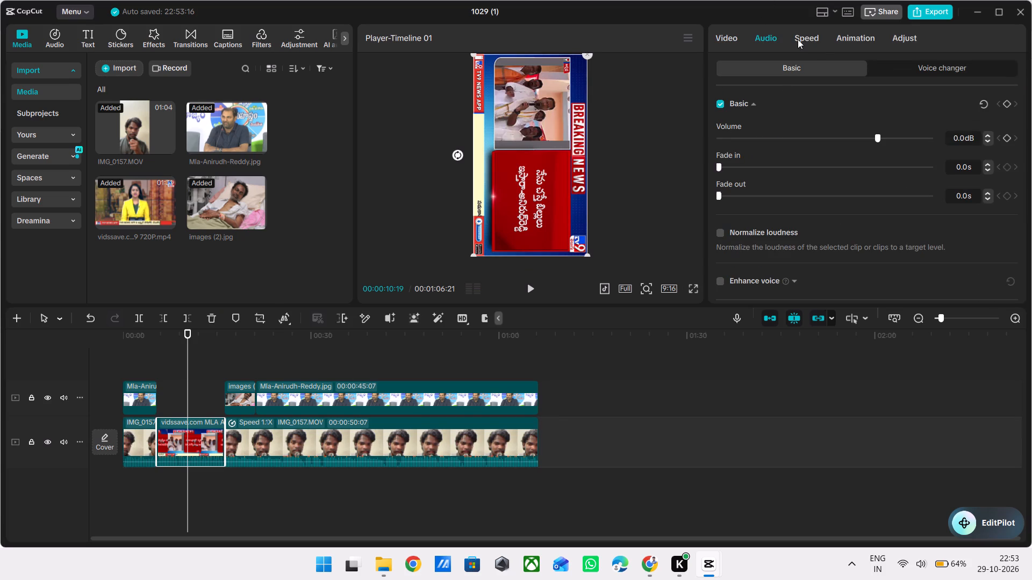
{"action": "left_click", "coordinate": [813, 42]}
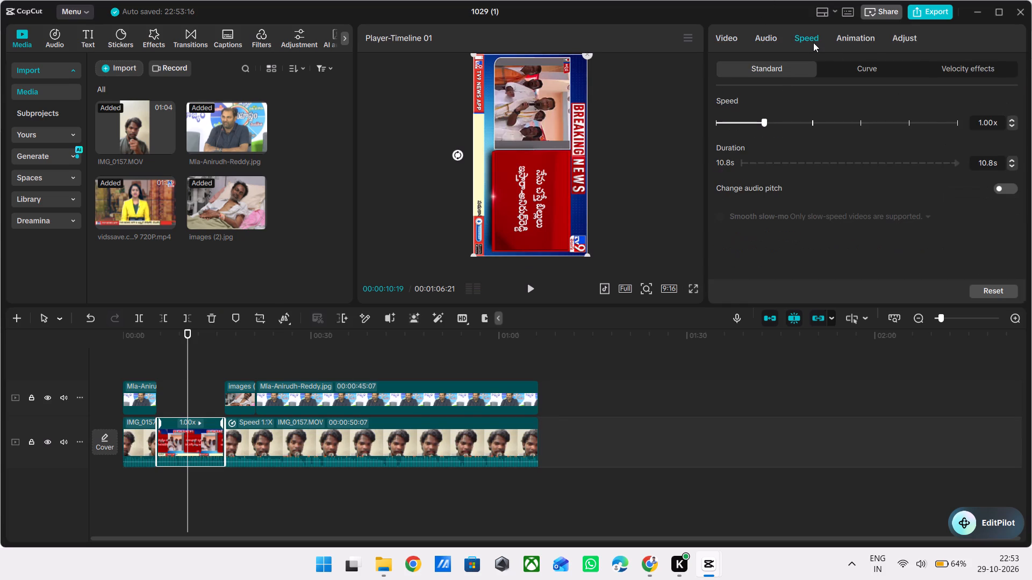
{"action": "left_click", "coordinate": [992, 123]}
{"action": "key", "text": "BackSpace"}
{"action": "key", "text": "BackSpace"}
{"action": "type", "text": "10"}
{"action": "key", "text": "Return"}
Move the images (2).jpg and last Mla-Anirudh-Reddy.jpg overlays together so they start with the second talking-head clip.
{"action": "key", "text": "space"}
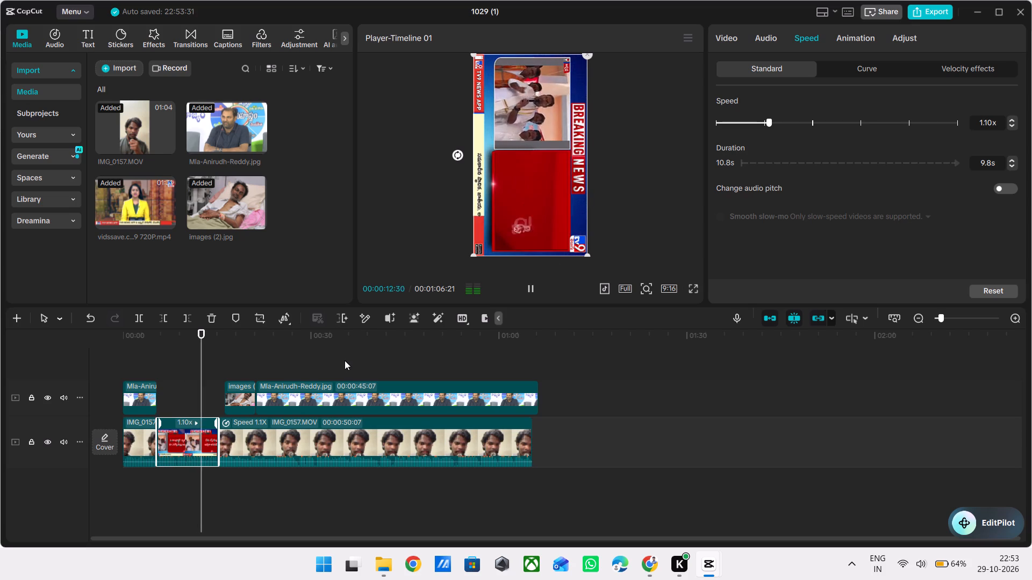
{"action": "left_click_drag", "start_coordinate": [230, 364], "coordinate": [306, 396]}
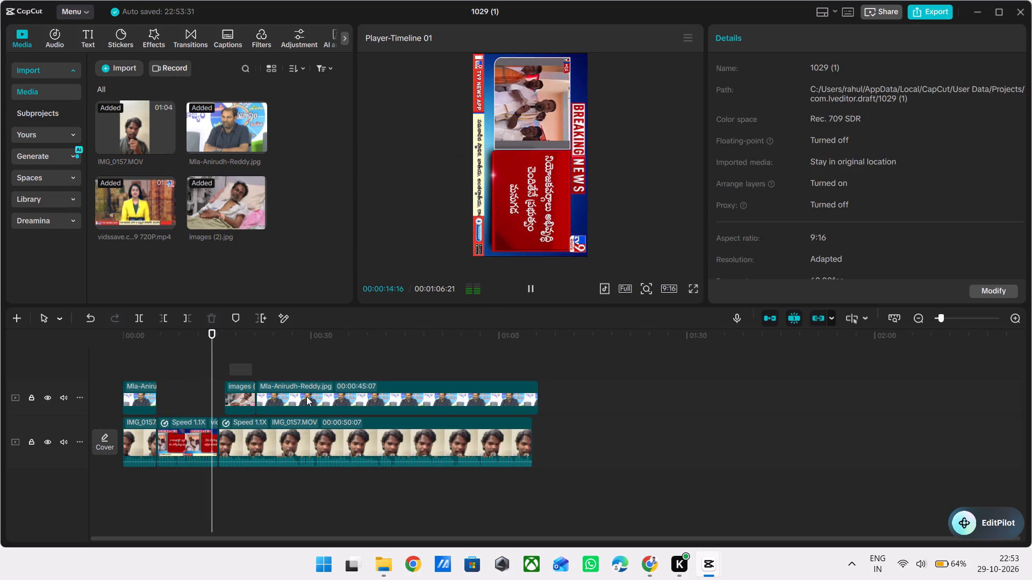
{"action": "left_click_drag", "start_coordinate": [306, 396], "coordinate": [311, 398]}
{"action": "left_click_drag", "start_coordinate": [246, 393], "coordinate": [236, 392]}
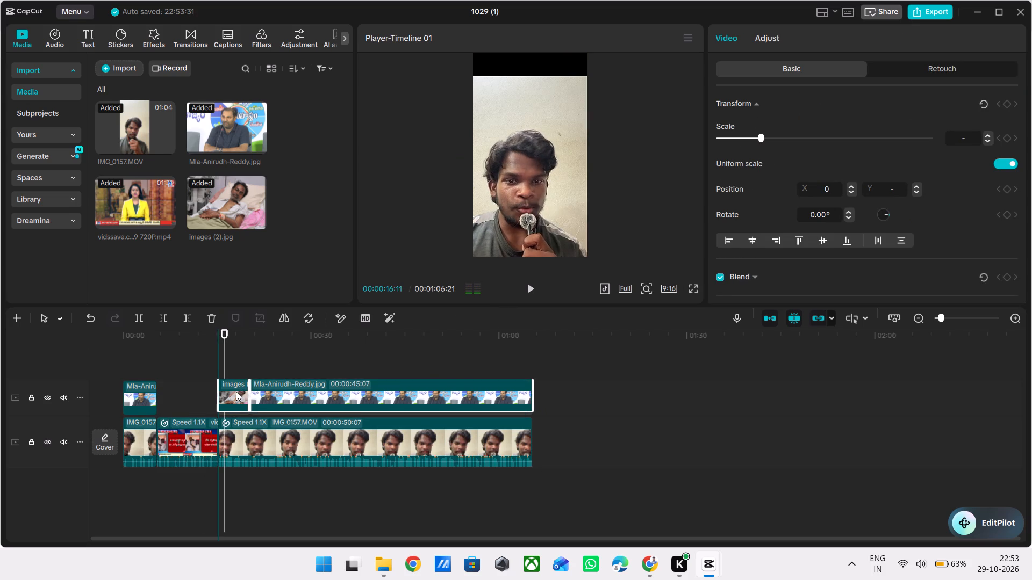
{"action": "left_click_drag", "start_coordinate": [236, 392], "coordinate": [236, 392]}
Play the edit from the start of the second talking-head clip, at about 15 s, and review it in full screen.
{"action": "key", "text": "space"}
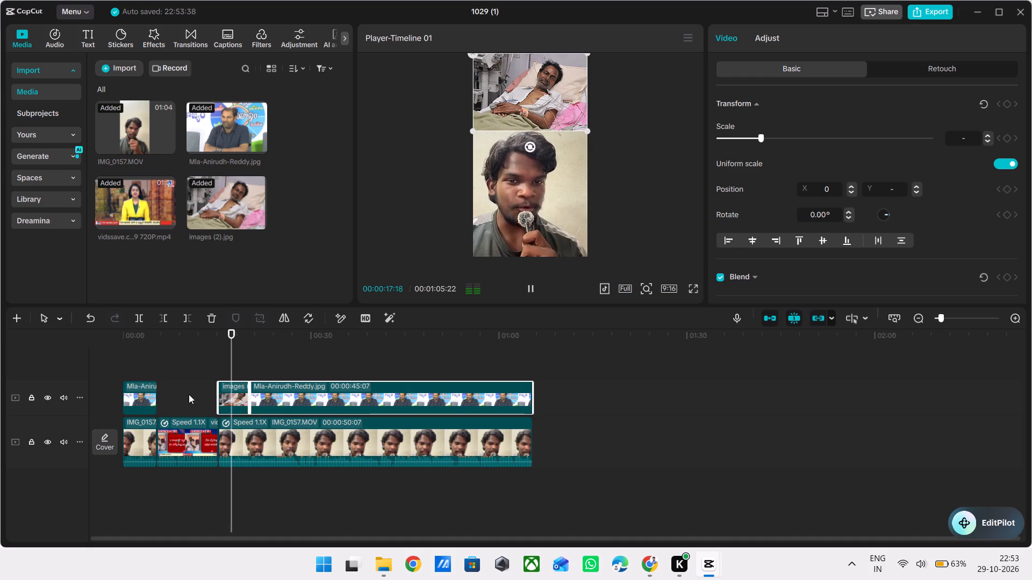
{"action": "left_click", "coordinate": [189, 394]}
{"action": "left_click_drag", "start_coordinate": [189, 394], "coordinate": [216, 395]}
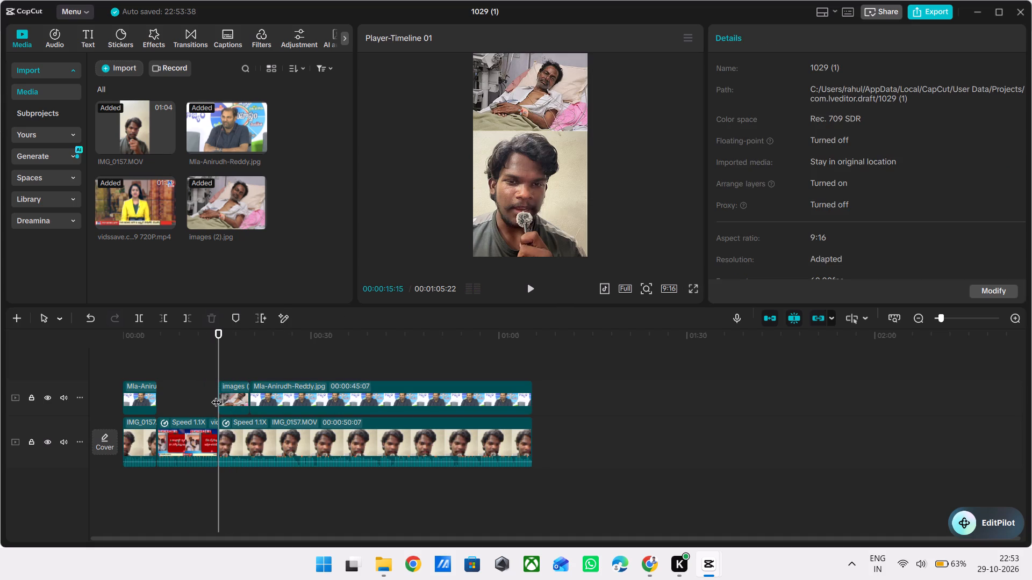
{"action": "key", "text": "space"}
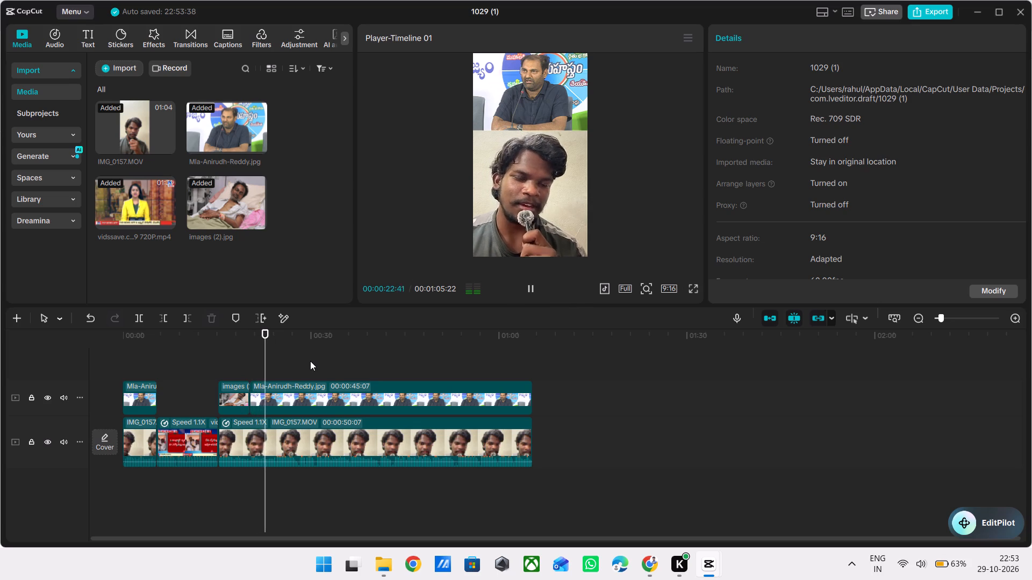
{"action": "left_click", "coordinate": [695, 288]}
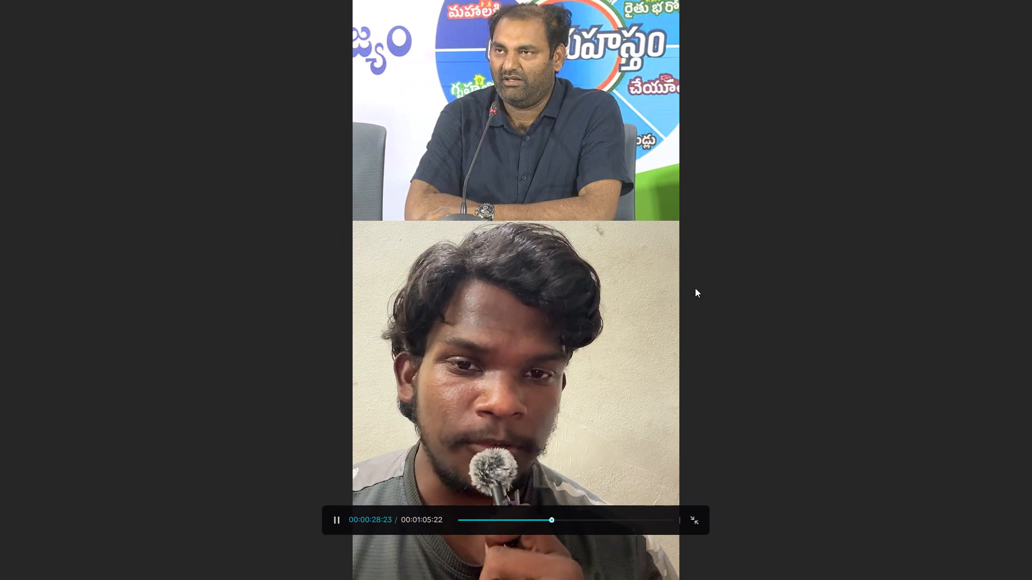
{"action": "key", "text": "Escape"}
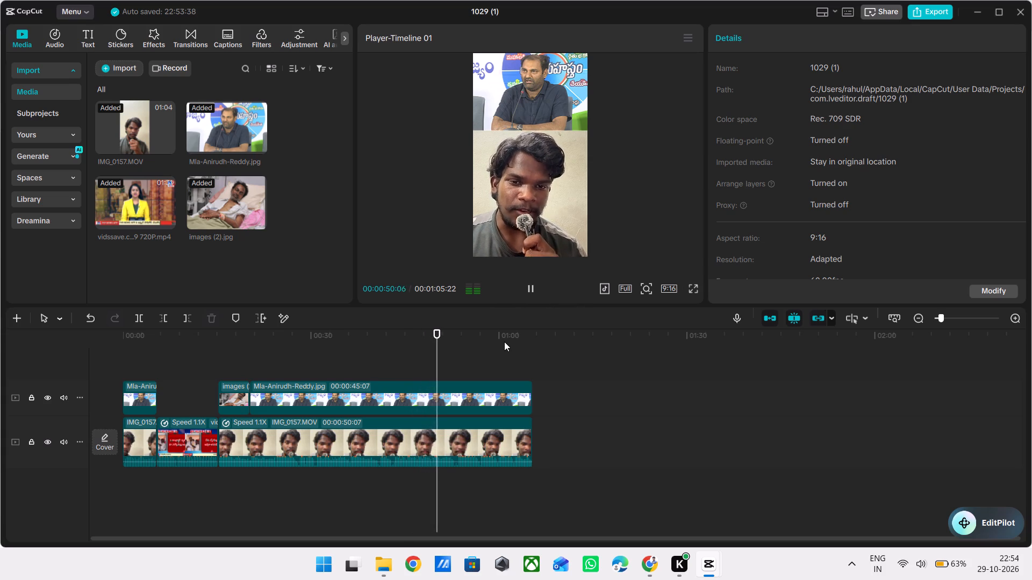
{"action": "key", "text": "space"}
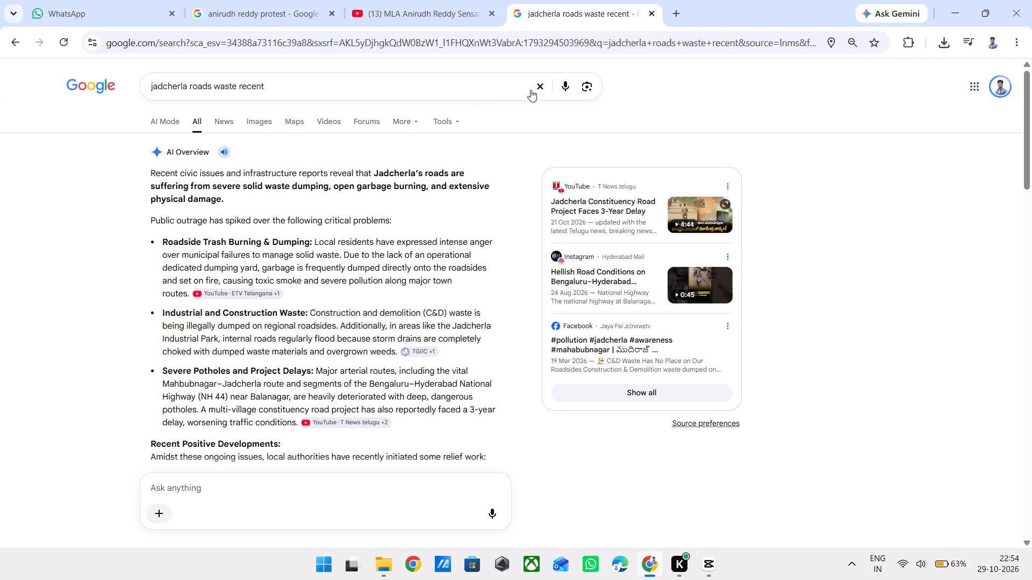
Switch to Chrome and replace the road search with "jadcherla mla protest".
{"action": "left_click_drag", "start_coordinate": [531, 90], "coordinate": [264, 89]}
{"action": "left_click", "coordinate": [264, 89]}
{"action": "left_click_drag", "start_coordinate": [264, 89], "coordinate": [197, 88]}
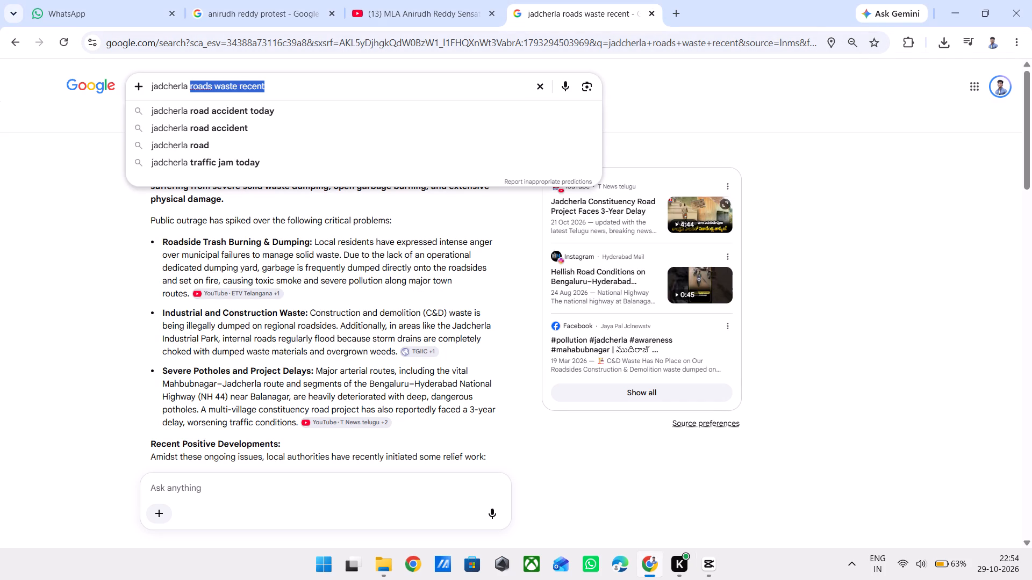
{"action": "left_click_drag", "start_coordinate": [197, 88], "coordinate": [192, 87]}
{"action": "type", "text": "mla"}
{"action": "key", "text": "space"}
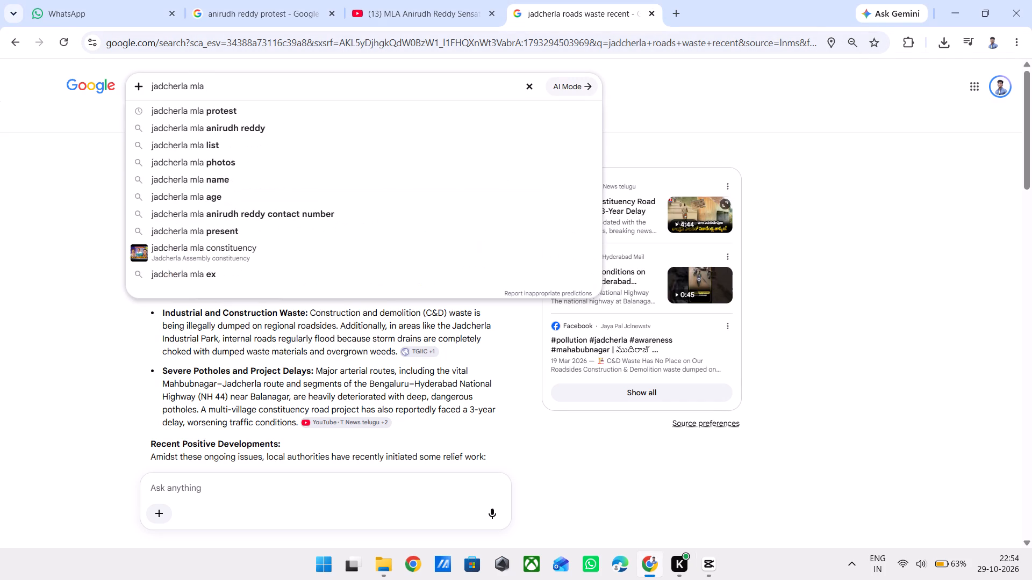
{"action": "key", "text": "Down"}
{"action": "key", "text": "Return"}
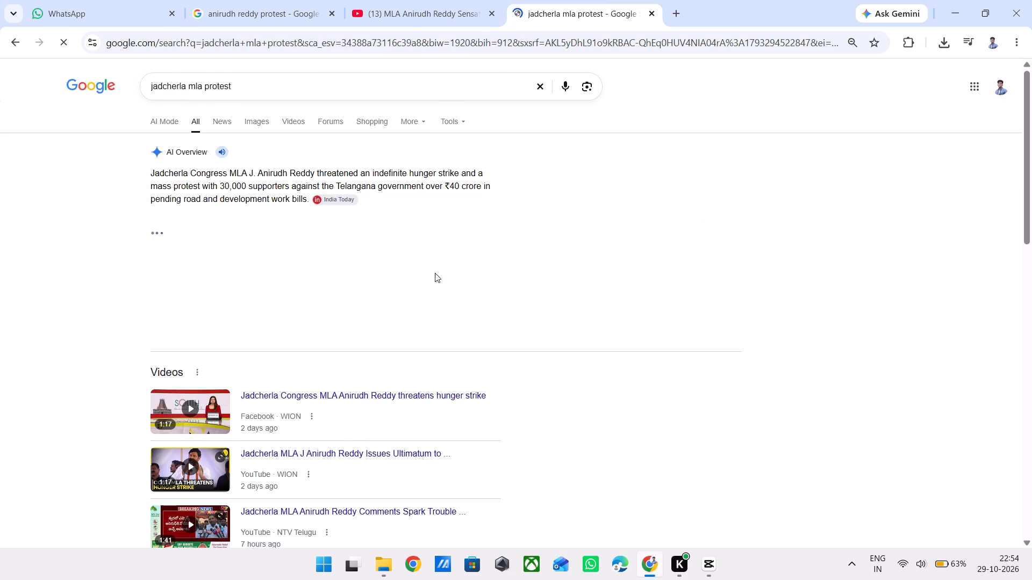
Capture a screenshot of the AI Overview's opening paragraph about the MLA's hunger strike threat and pending work bills.
{"action": "left_click", "coordinate": [362, 332]}
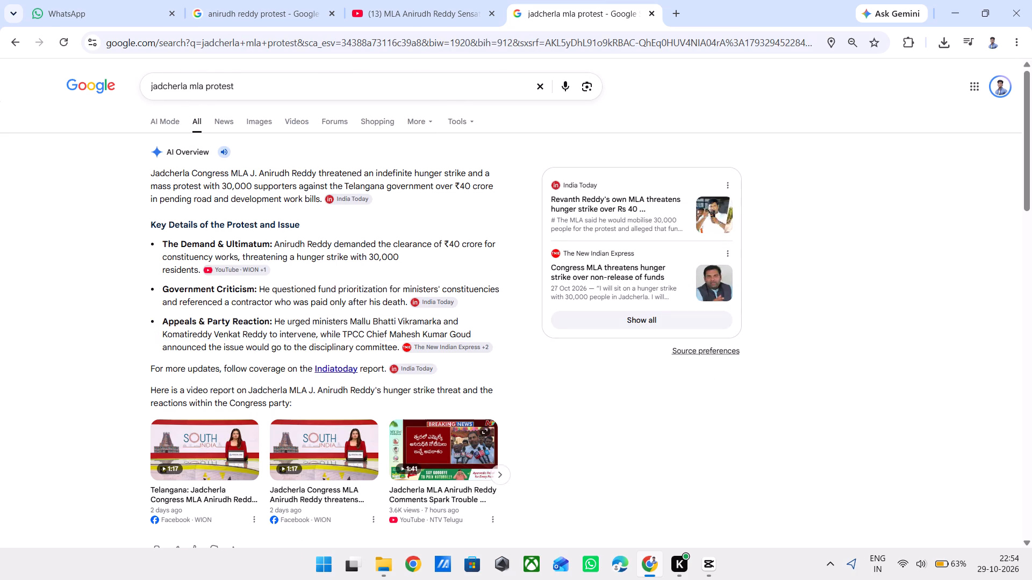
{"action": "scroll", "coordinate": [126, 293], "scroll_direction": "up", "scroll_amount": 1}
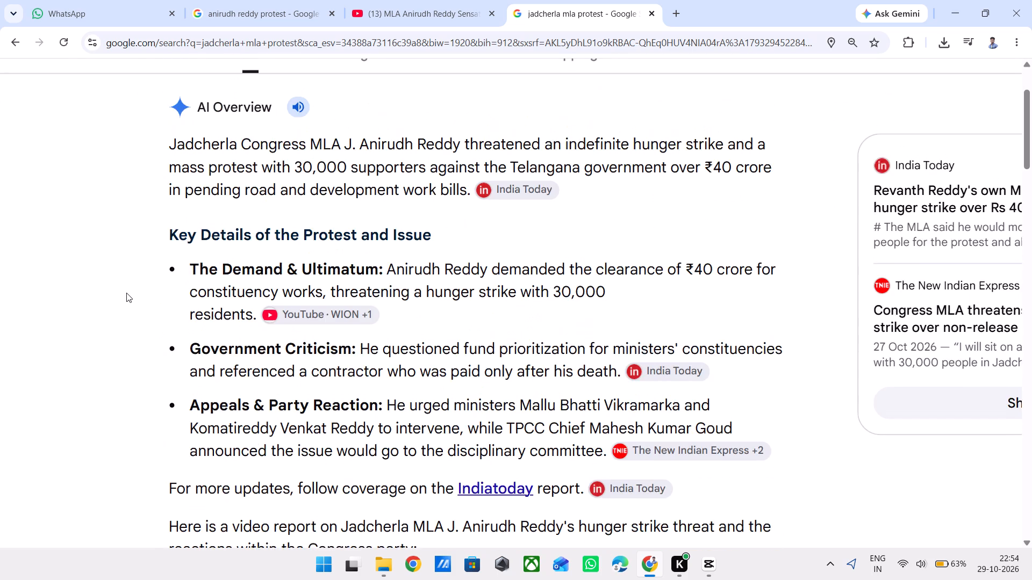
{"action": "scroll", "coordinate": [126, 293], "scroll_direction": "up", "scroll_amount": 1}
{"action": "key", "text": "shift+super+s"}
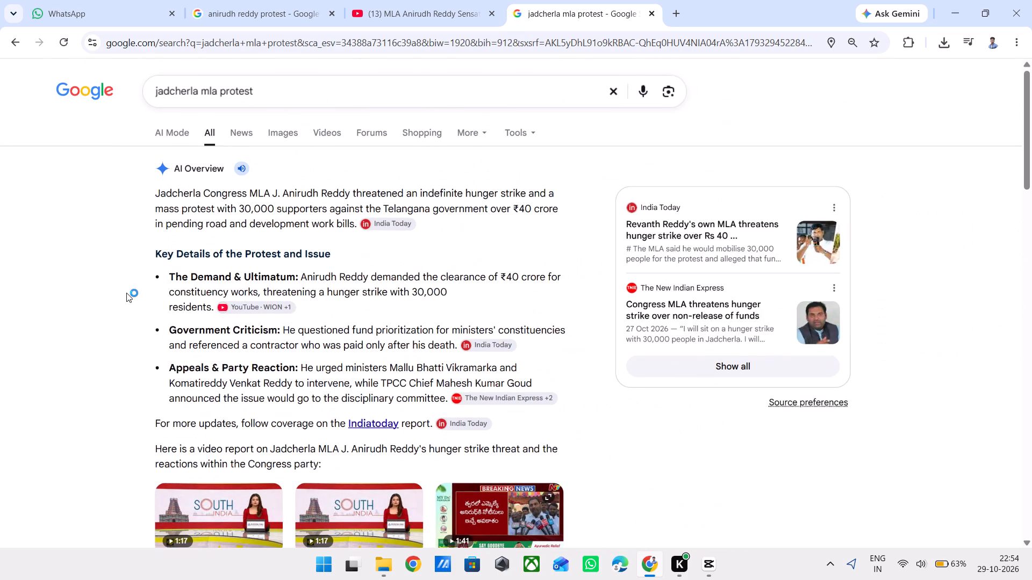
{"action": "left_click_drag", "start_coordinate": [148, 180], "coordinate": [578, 245]}
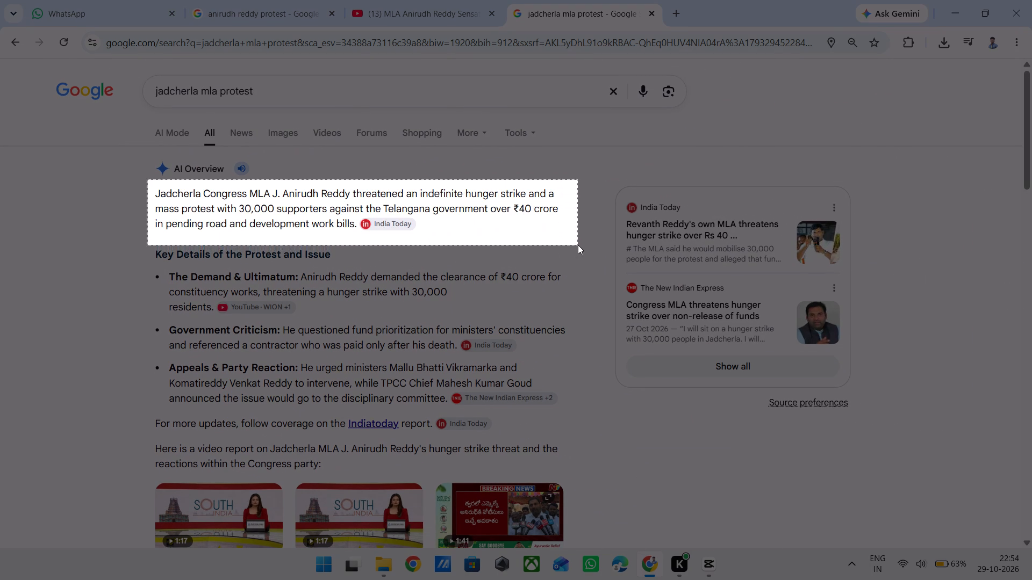
{"action": "left_click_drag", "start_coordinate": [578, 245], "coordinate": [577, 245]}
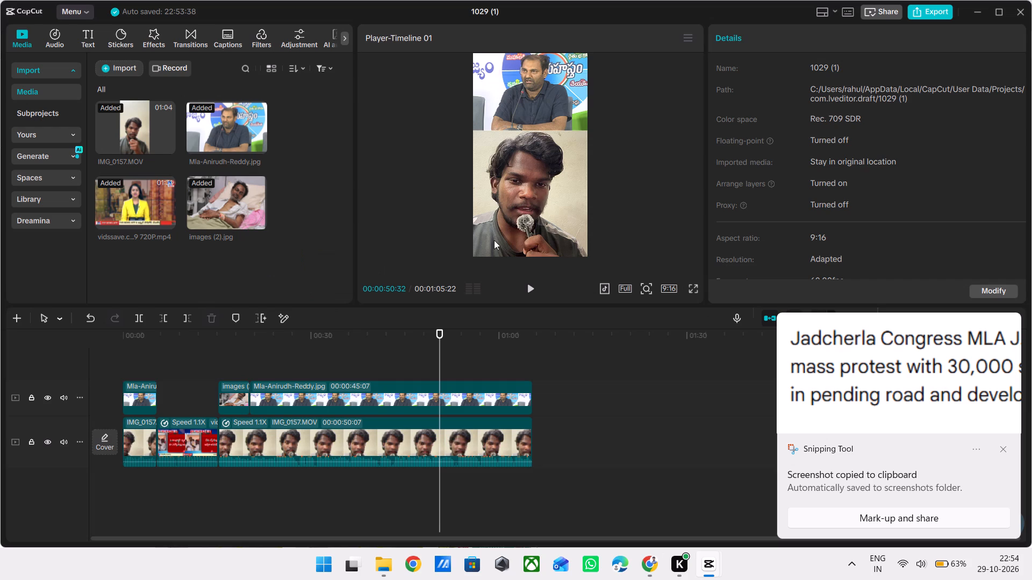
{"action": "left_click", "coordinate": [129, 62]}
{"action": "left_click", "coordinate": [150, 92]}
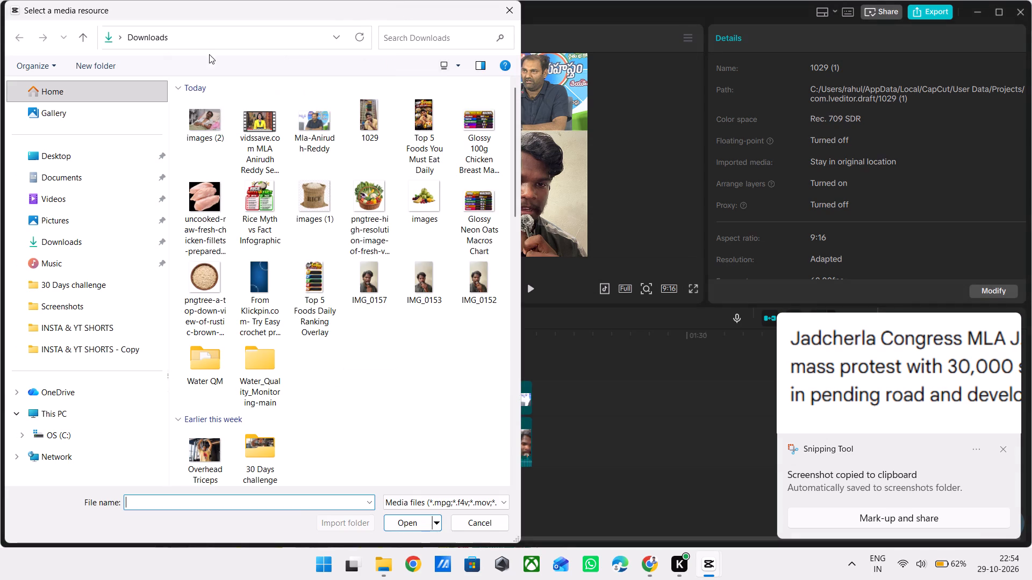
{"action": "left_click", "coordinate": [70, 227]}
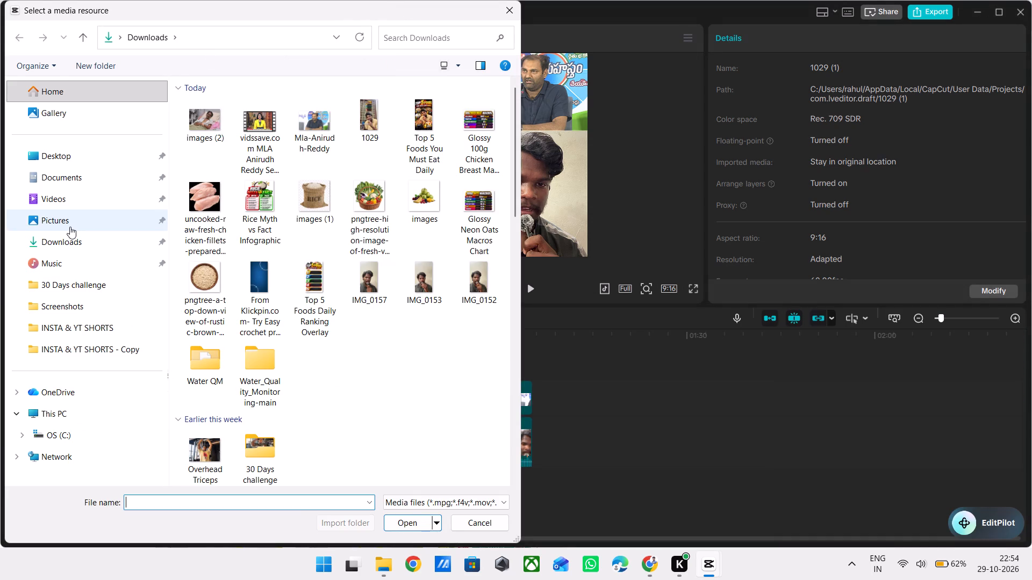
{"action": "double_click", "coordinate": [323, 124]}
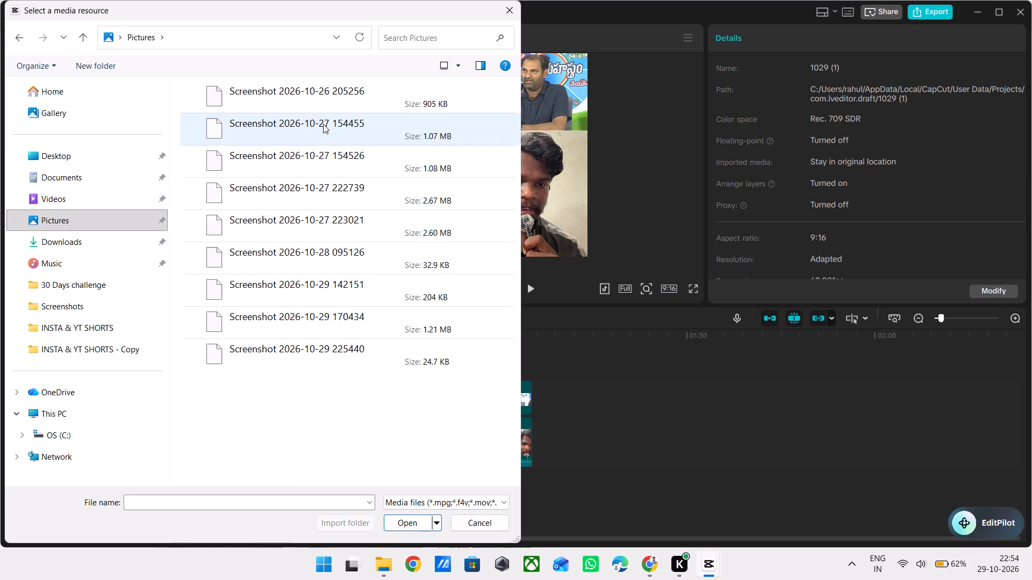
{"action": "left_click", "coordinate": [247, 349]}
{"action": "key", "text": "Return"}
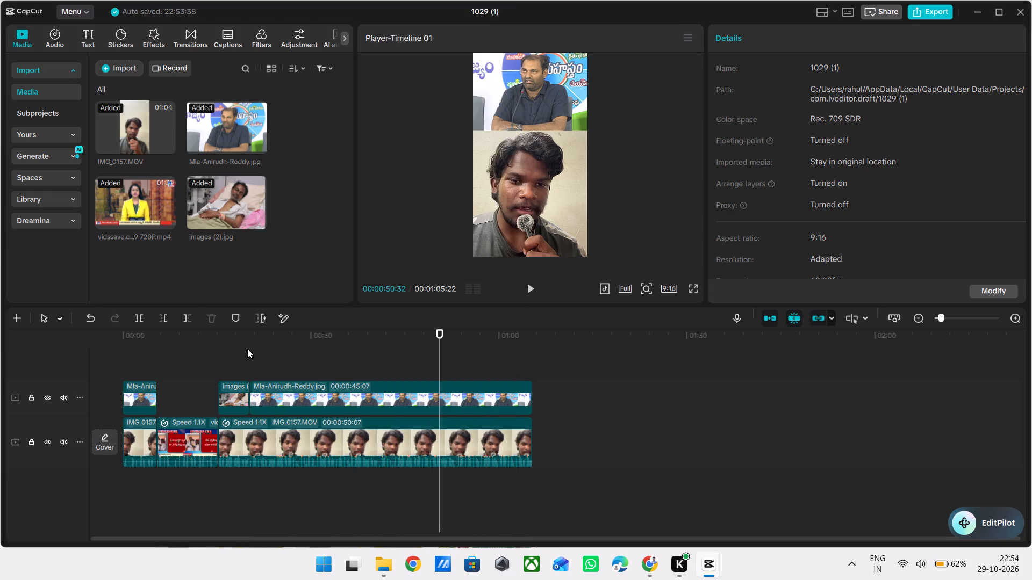
Place the imported screenshot on a new track above the photo overlays, starting at about 42 s.
{"action": "left_click_drag", "start_coordinate": [130, 251], "coordinate": [390, 350]}
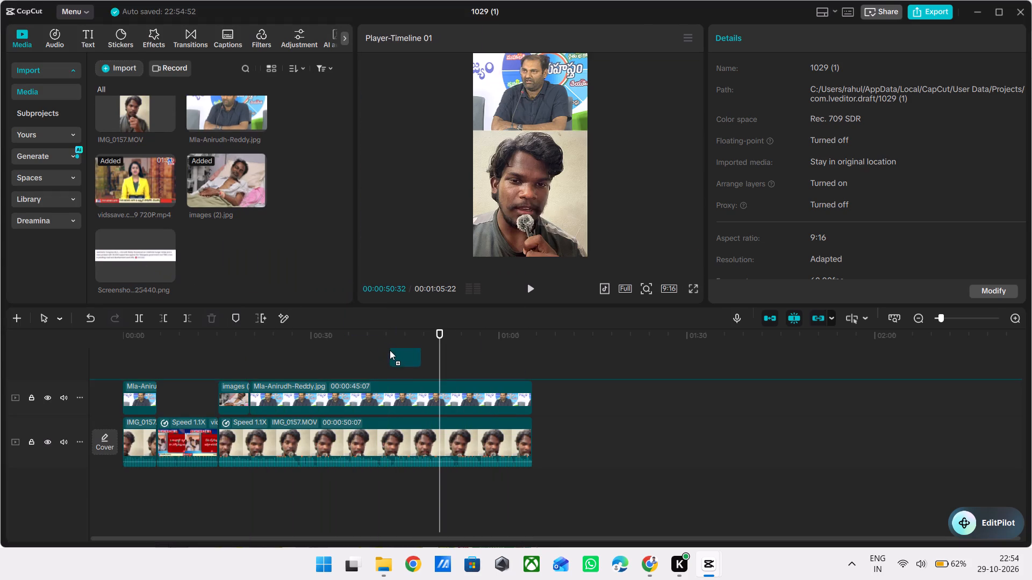
{"action": "left_click_drag", "start_coordinate": [390, 350], "coordinate": [387, 354]}
Play the edit from about 39 s and shift the screenshot overlay so it starts at 00:00:47:52.
{"action": "left_click", "coordinate": [365, 355]}
{"action": "key", "text": "space"}
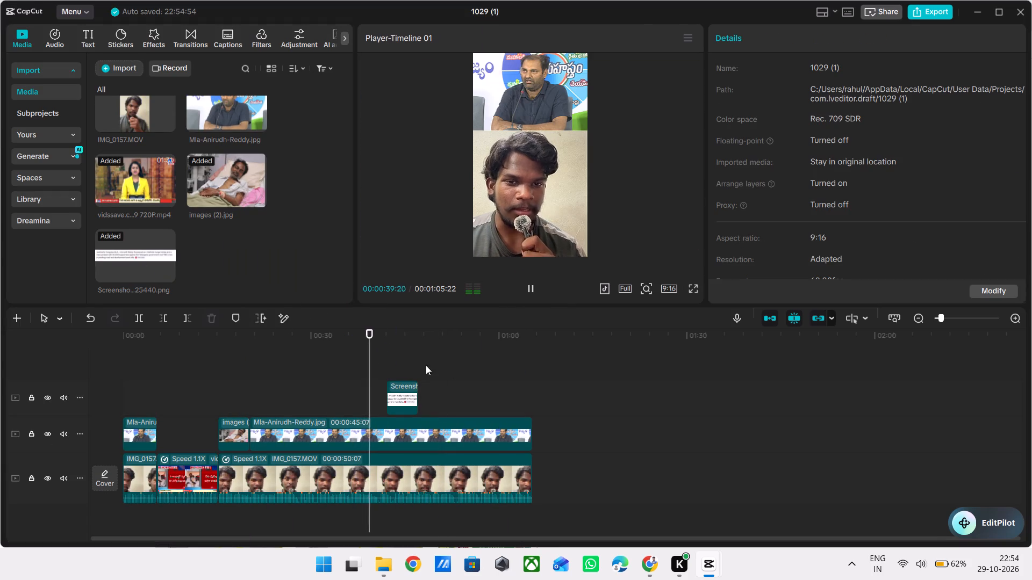
{"action": "scroll", "coordinate": [488, 373], "scroll_direction": "up", "scroll_amount": 5, "text": "ctrl"}
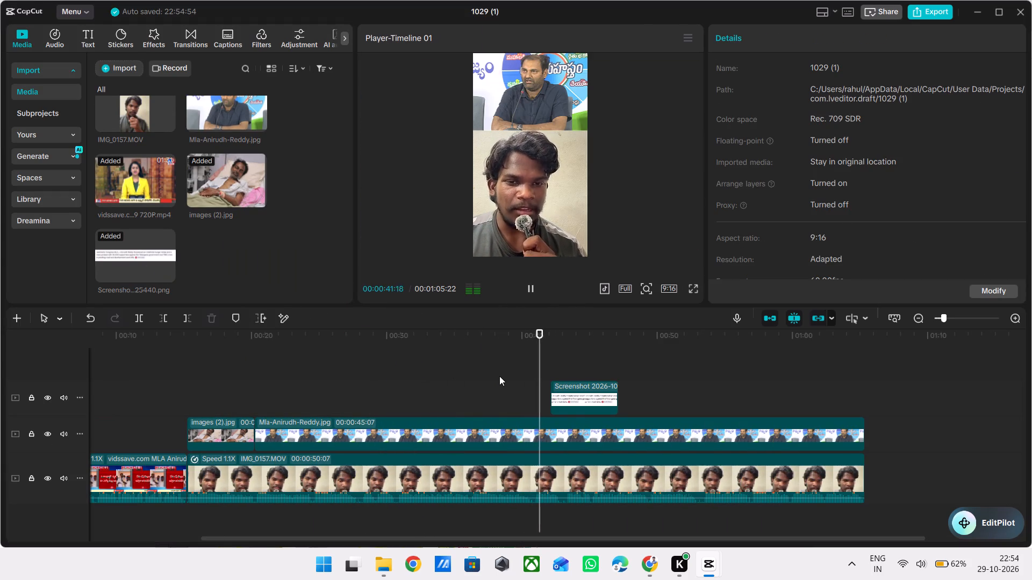
{"action": "left_click", "coordinate": [575, 405]}
{"action": "left_click_drag", "start_coordinate": [575, 405], "coordinate": [606, 404]}
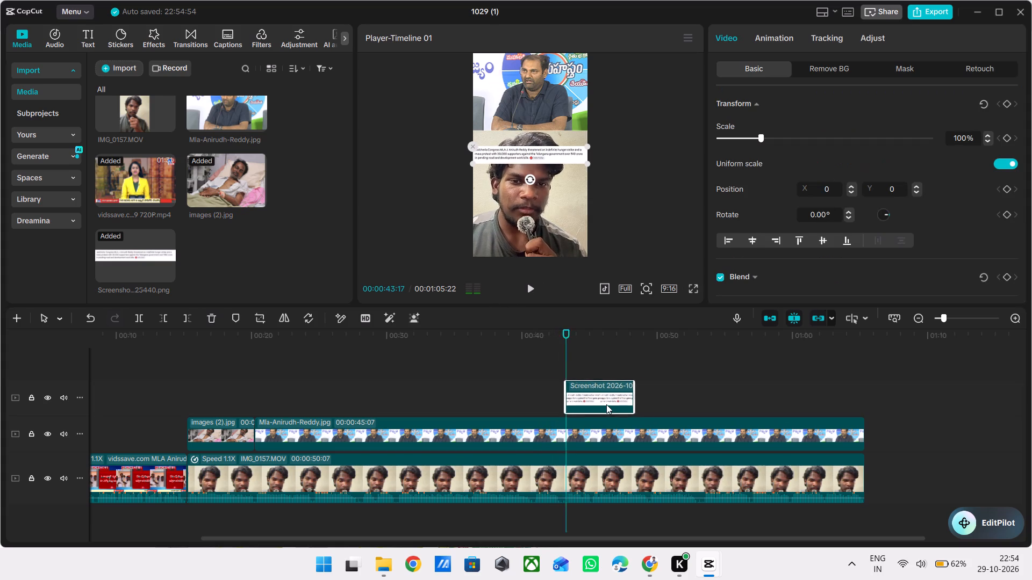
{"action": "left_click_drag", "start_coordinate": [606, 404], "coordinate": [625, 404]}
{"action": "key", "text": "space"}
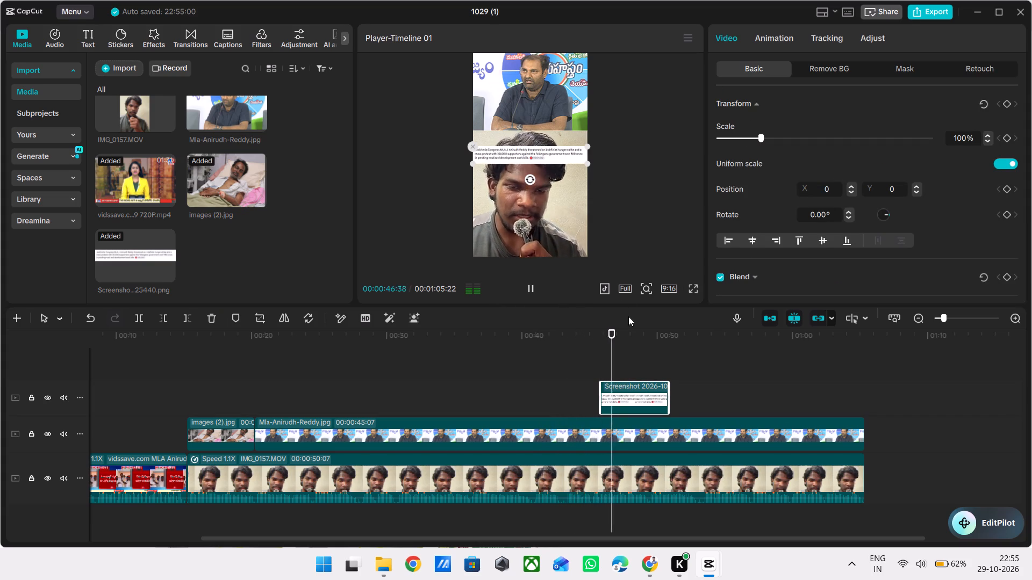
{"action": "key", "text": "space"}
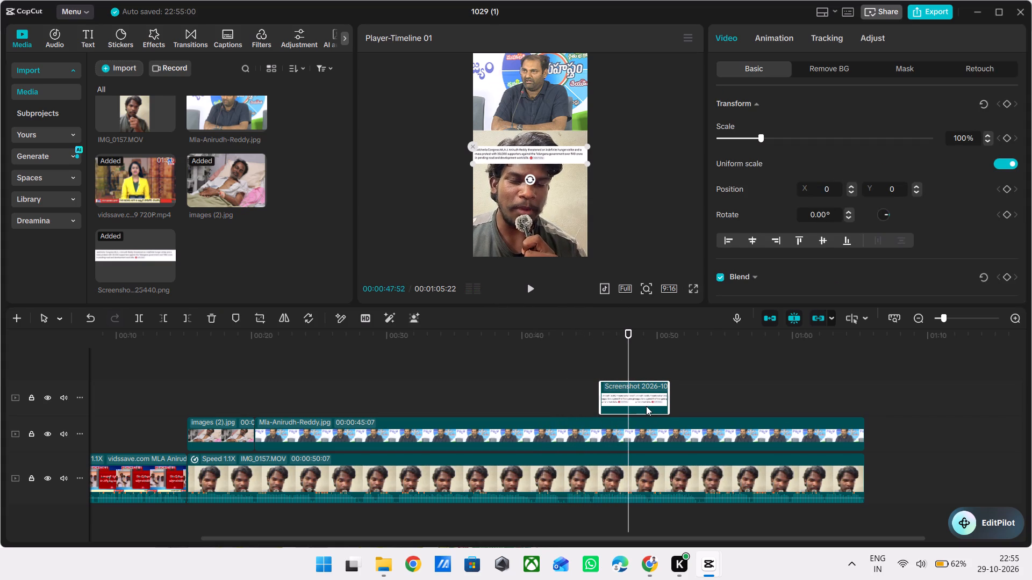
{"action": "left_click_drag", "start_coordinate": [655, 393], "coordinate": [680, 386]}
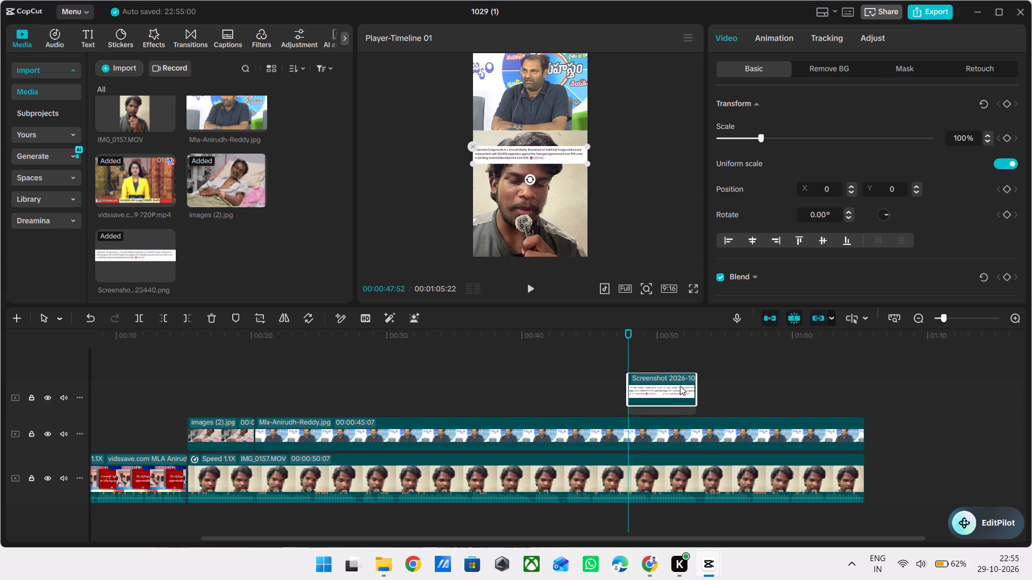
{"action": "left_click_drag", "start_coordinate": [680, 386], "coordinate": [680, 387]}
Scale the screenshot overlay to 92%, centre it over the photo's lower edge at X 0, Y 678, and check it in full screen.
{"action": "left_click_drag", "start_coordinate": [586, 164], "coordinate": [579, 162]}
{"action": "left_click_drag", "start_coordinate": [569, 161], "coordinate": [566, 127]}
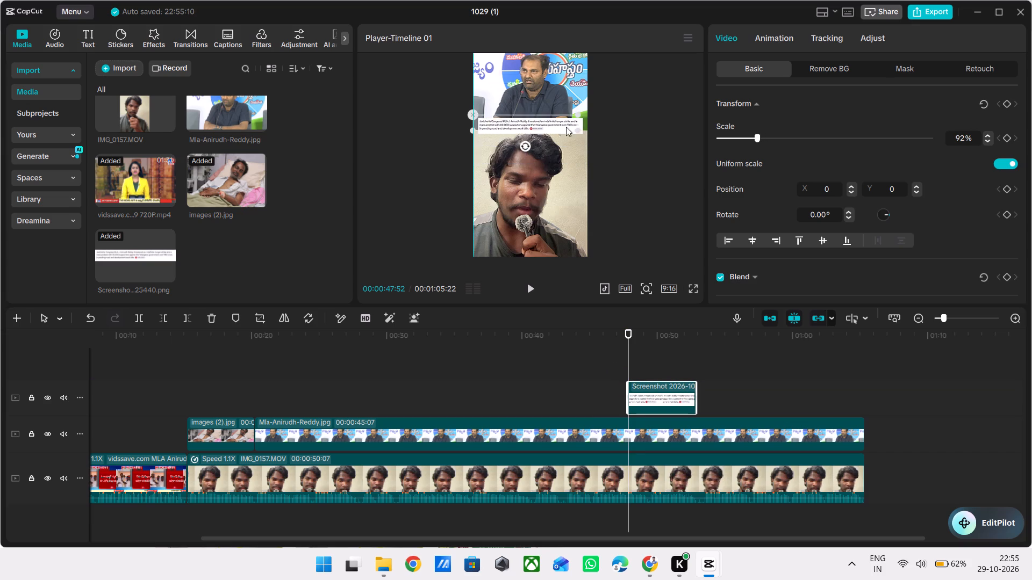
{"action": "left_click_drag", "start_coordinate": [566, 127], "coordinate": [571, 125]}
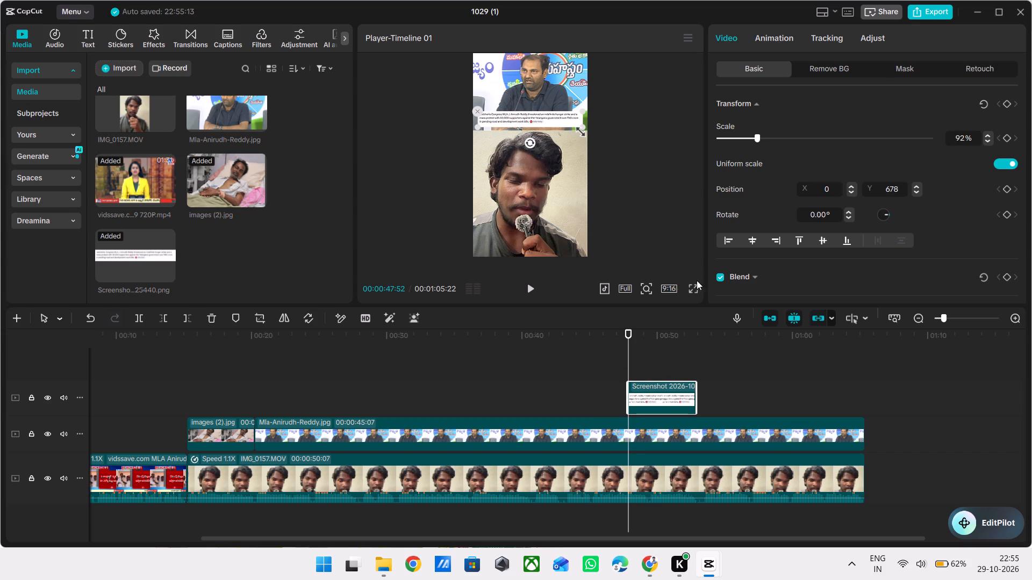
{"action": "left_click", "coordinate": [692, 284]}
{"action": "left_click", "coordinate": [693, 286]}
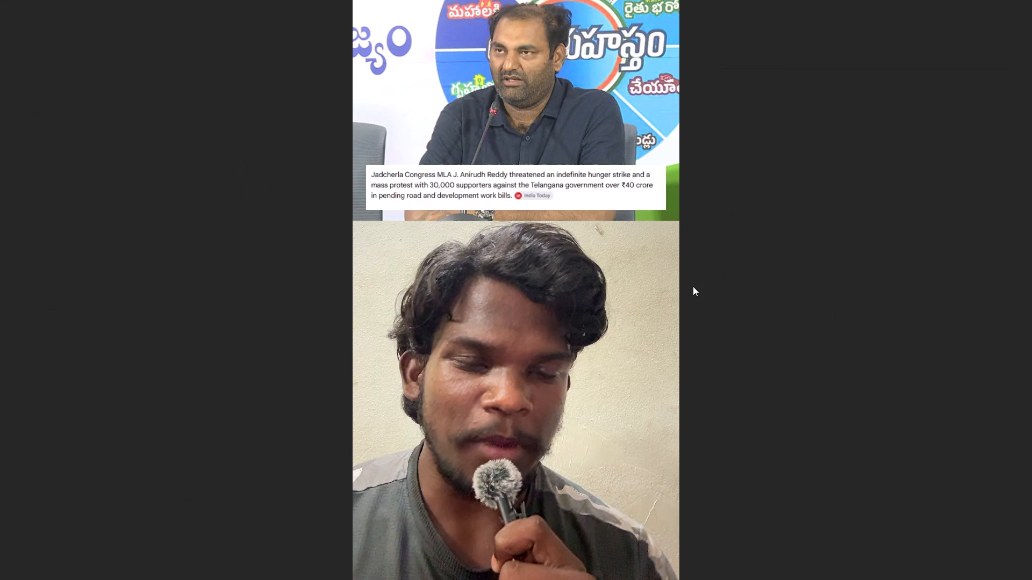
{"action": "key", "text": "space"}
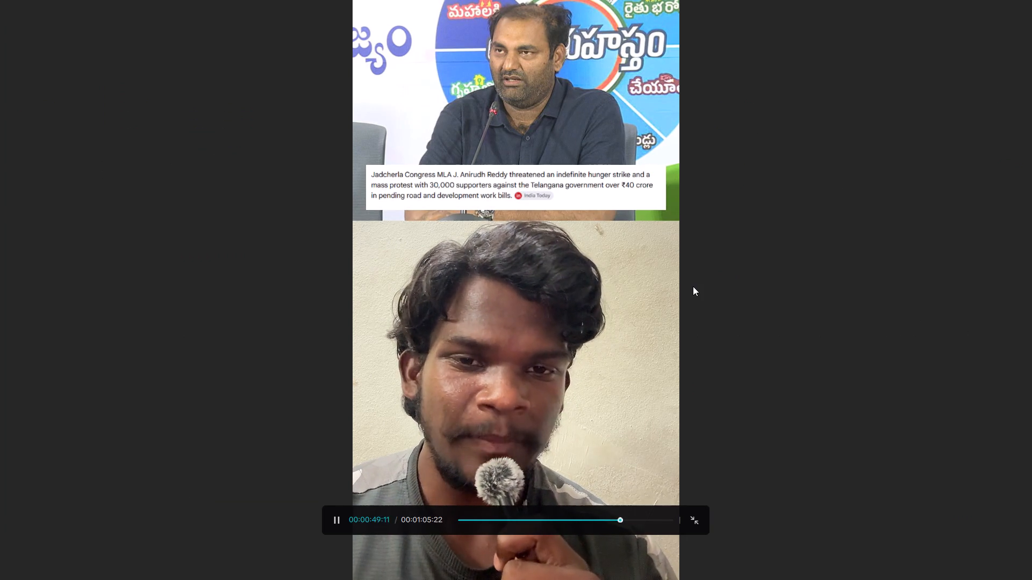
{"action": "key", "text": "Escape"}
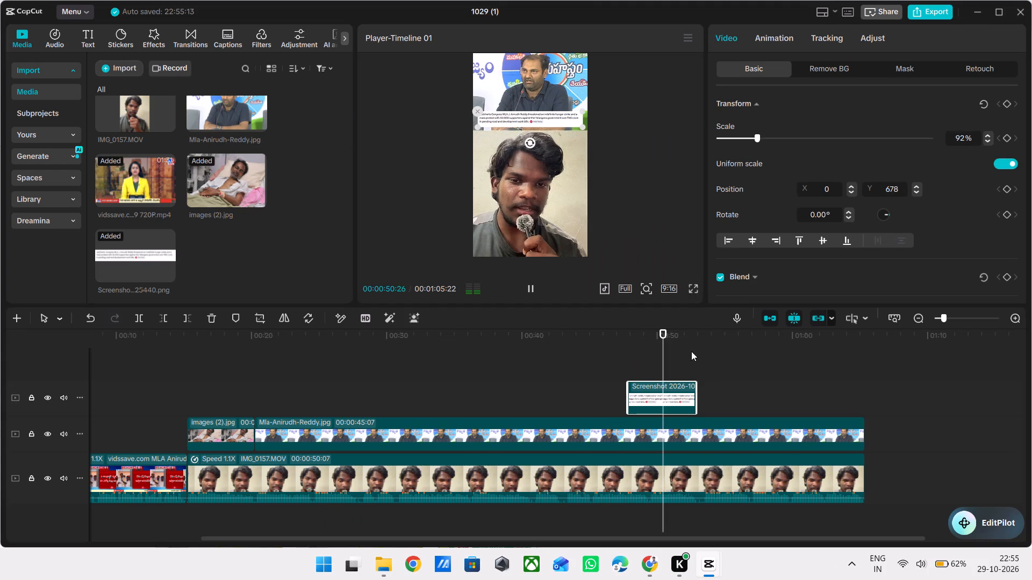
Extend the screenshot overlay to a duration of 00:00:17:30 so it runs to the end of the talking-head clip.
{"action": "left_click_drag", "start_coordinate": [697, 393], "coordinate": [853, 398]}
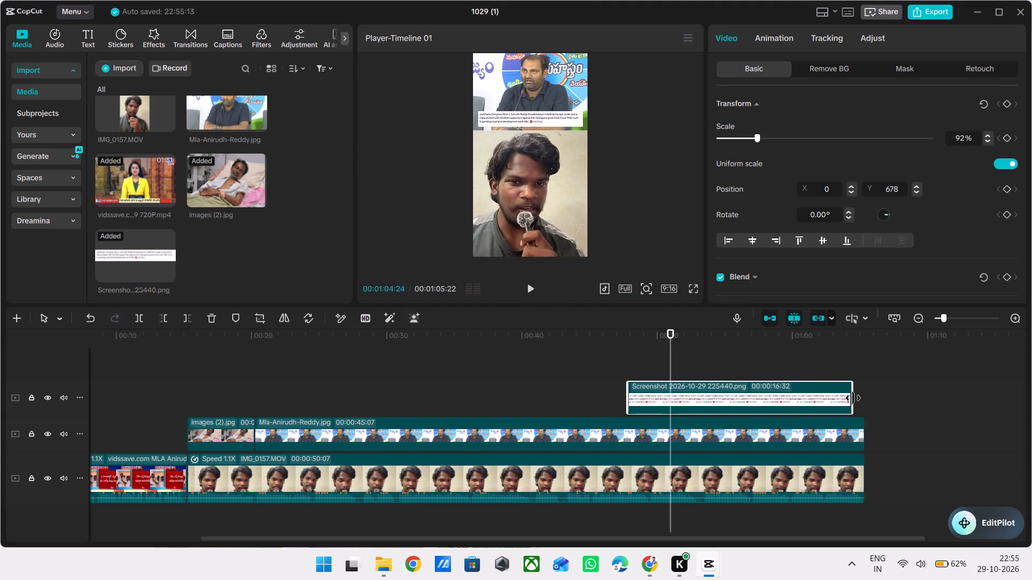
{"action": "left_click_drag", "start_coordinate": [853, 398], "coordinate": [859, 399]}
Play the edit through to the end and scrub back over the second talking-head section to about 55 s.
{"action": "key", "text": "space"}
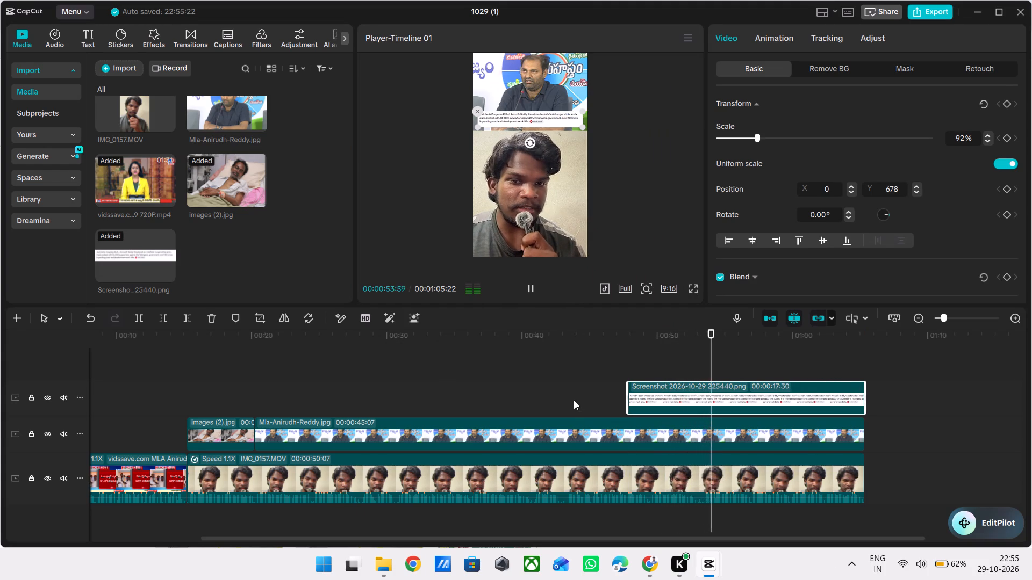
{"action": "double_click", "coordinate": [574, 400]}
{"action": "left_click_drag", "start_coordinate": [574, 400], "coordinate": [732, 427]}
{"action": "key", "text": "space"}
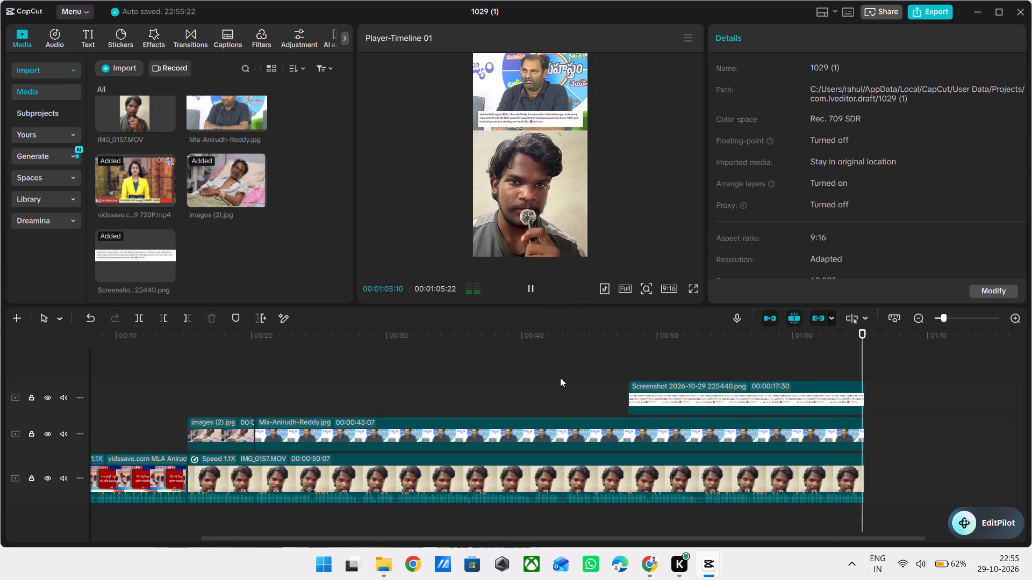
{"action": "left_click", "coordinate": [585, 334]}
{"action": "left_click_drag", "start_coordinate": [585, 334], "coordinate": [162, 321]}
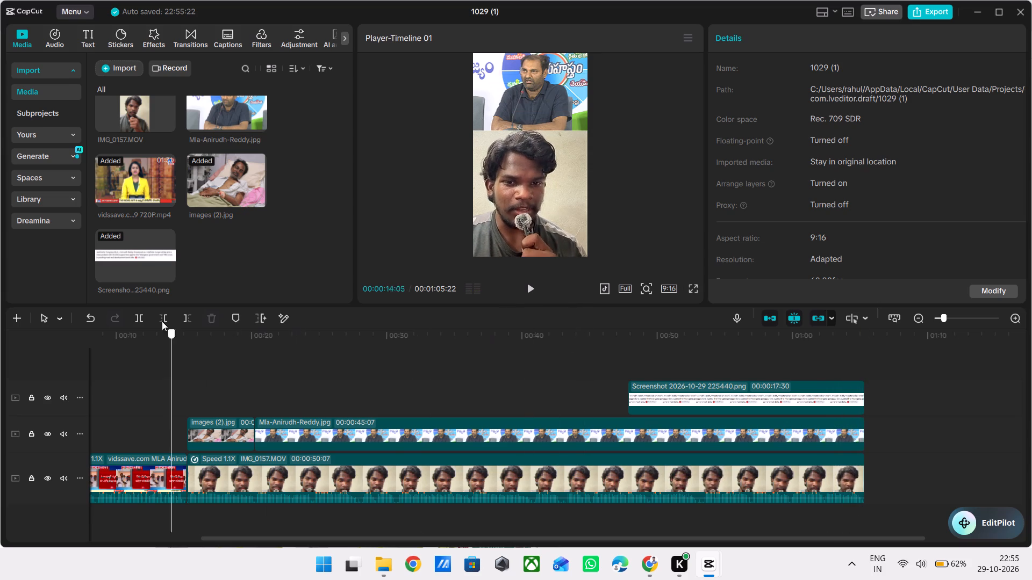
{"action": "left_click_drag", "start_coordinate": [162, 321], "coordinate": [672, 321]}
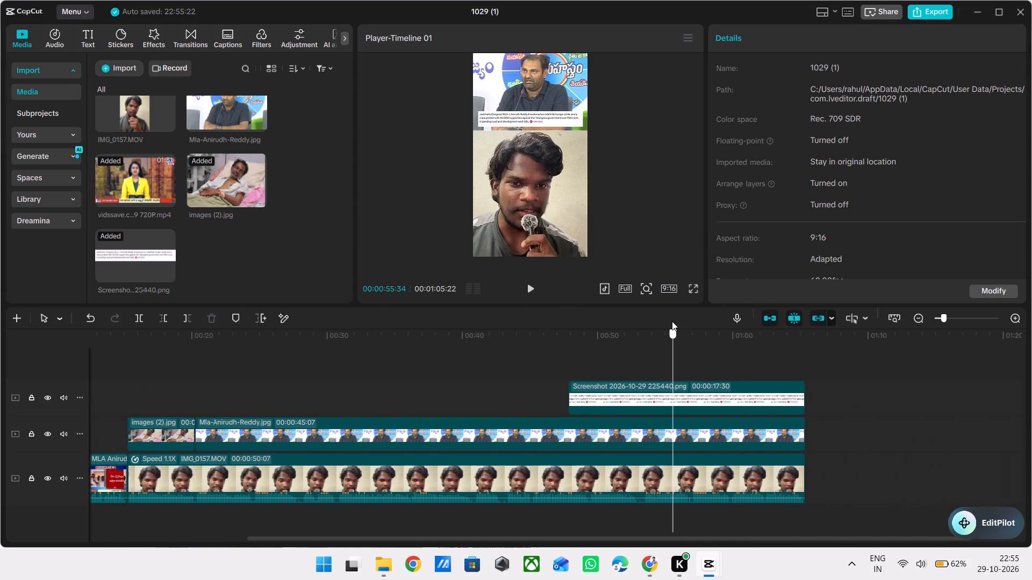
{"action": "left_click_drag", "start_coordinate": [672, 321], "coordinate": [674, 321]}
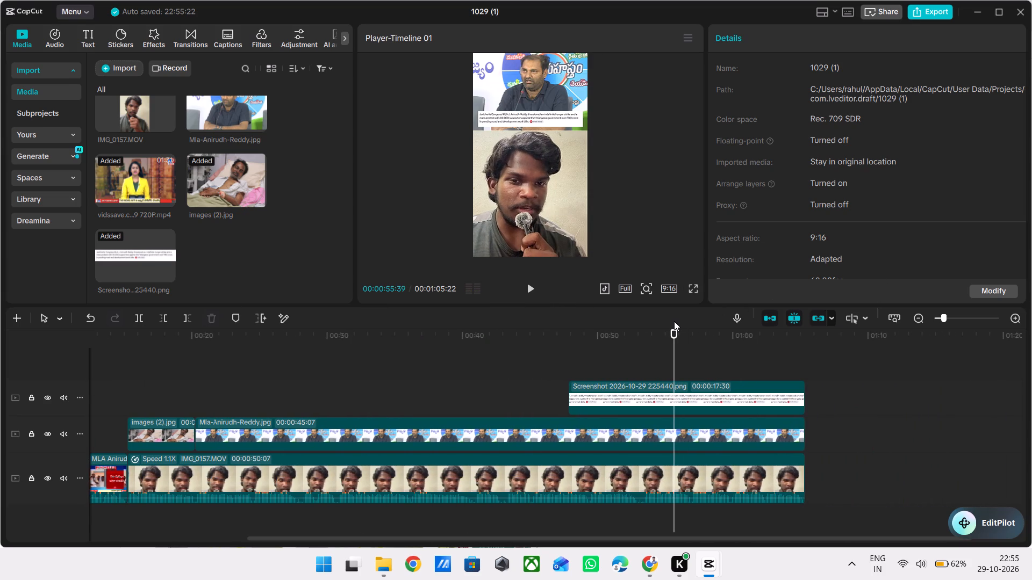
Import the White Paper Background, instagram-profile-banner and five WhatsApp Video 2026-06-15 clips from the INSTA & YT SHORTS folder in Downloads.
{"action": "left_click", "coordinate": [124, 70]}
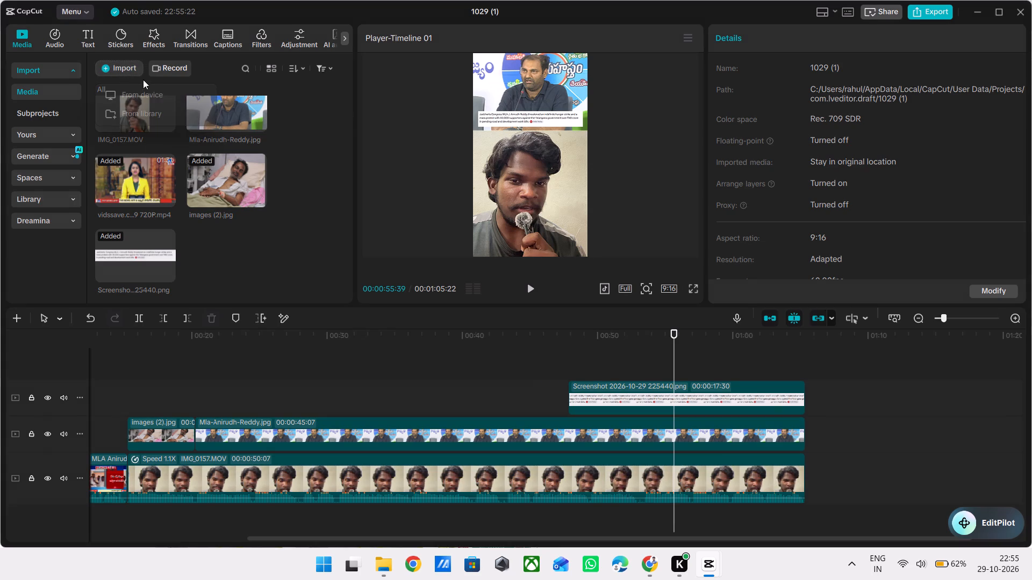
{"action": "left_click", "coordinate": [144, 89]}
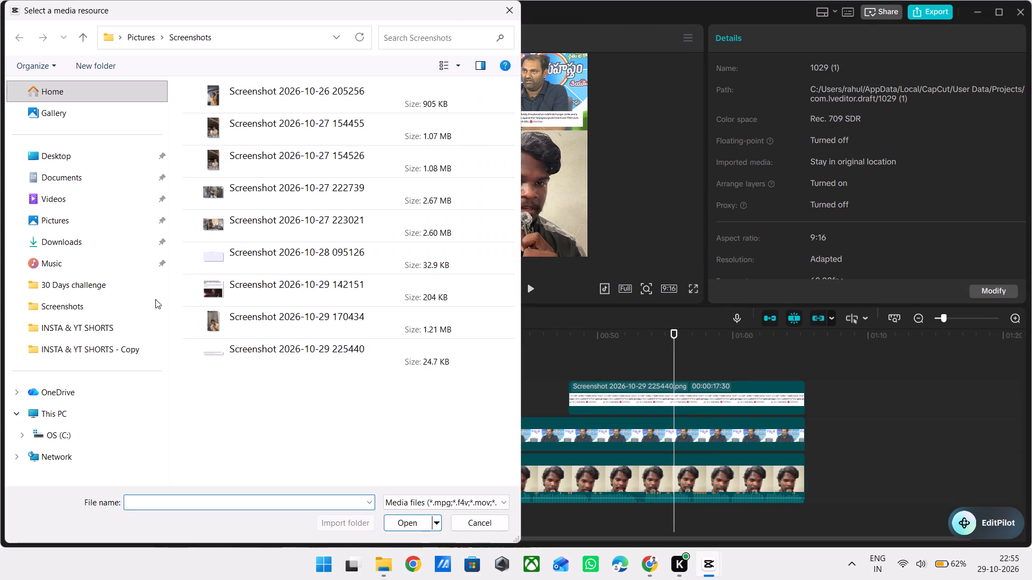
{"action": "left_click", "coordinate": [97, 249]}
{"action": "scroll", "coordinate": [334, 214], "scroll_direction": "down", "scroll_amount": 1}
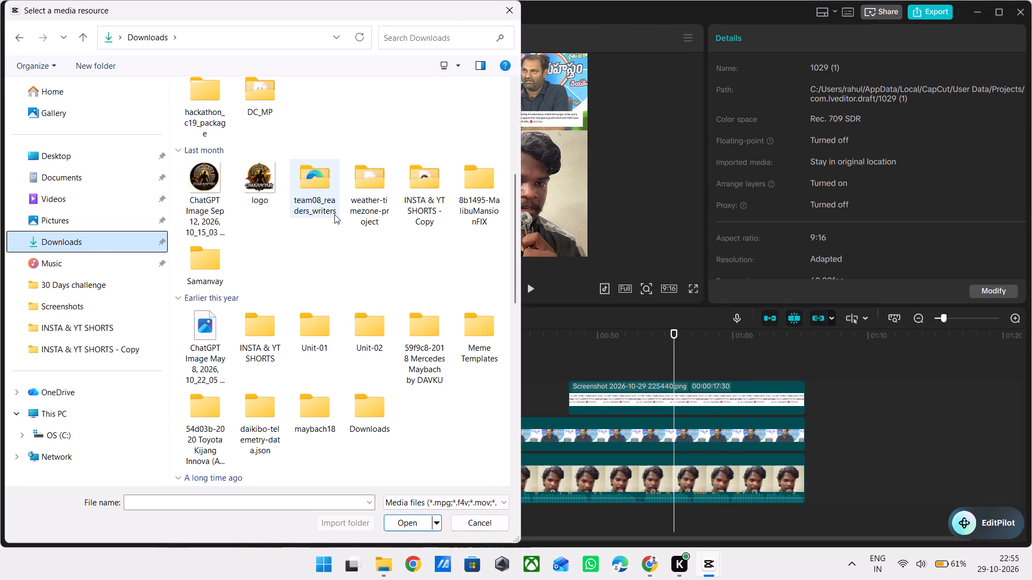
{"action": "scroll", "coordinate": [335, 243], "scroll_direction": "up", "scroll_amount": 3}
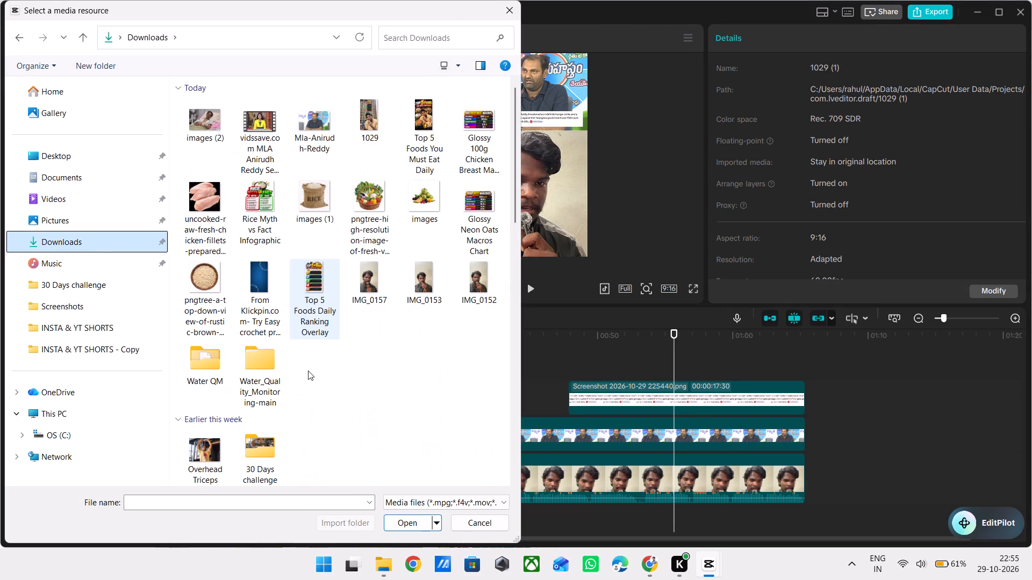
{"action": "scroll", "coordinate": [309, 364], "scroll_direction": "down", "scroll_amount": 2}
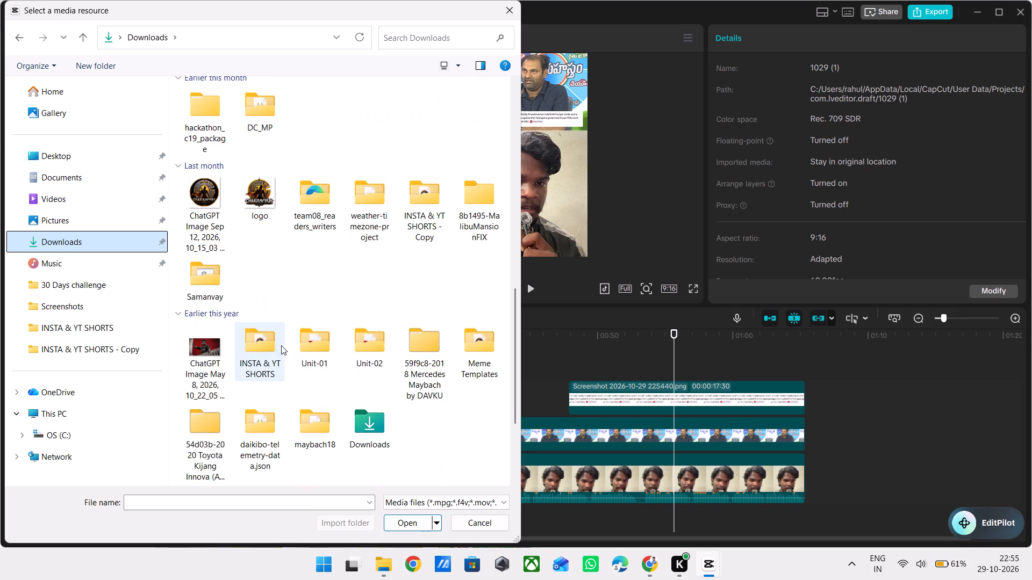
{"action": "double_click", "coordinate": [260, 359]}
{"action": "scroll", "coordinate": [192, 375], "scroll_direction": "down", "scroll_amount": 1}
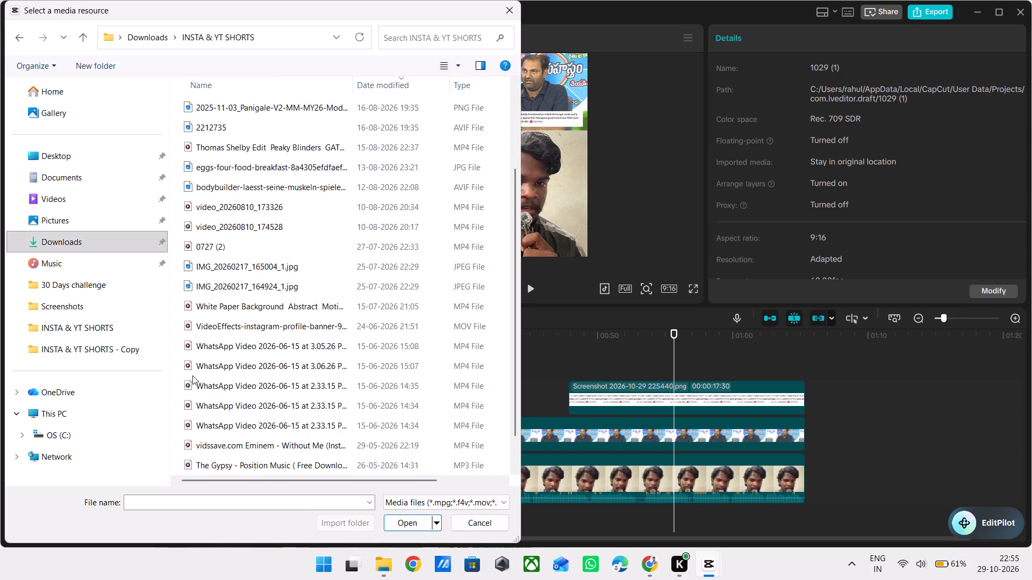
{"action": "scroll", "coordinate": [192, 375], "scroll_direction": "down", "scroll_amount": 1}
{"action": "left_click_drag", "start_coordinate": [178, 271], "coordinate": [222, 352]}
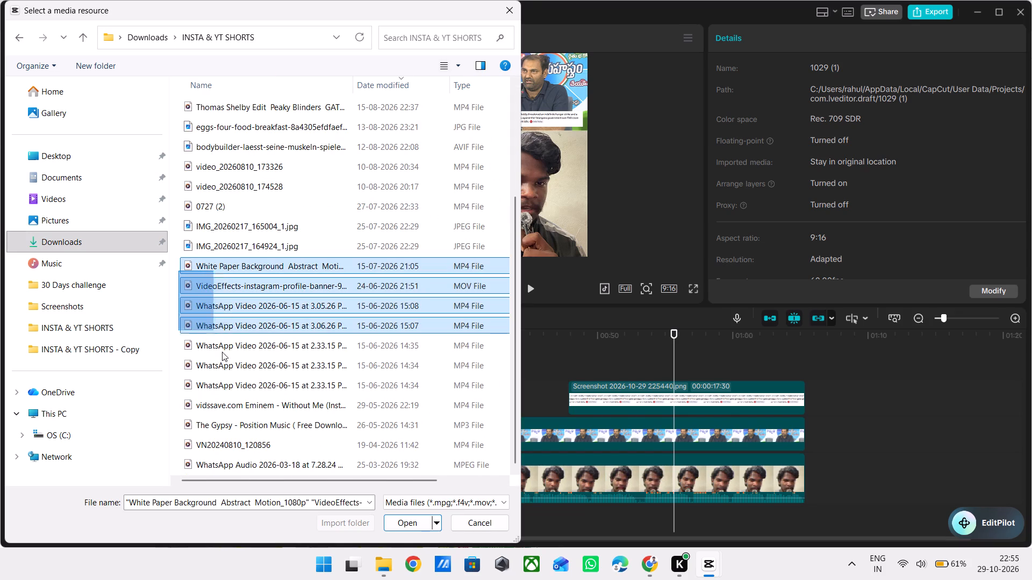
{"action": "left_click_drag", "start_coordinate": [222, 352], "coordinate": [235, 390]}
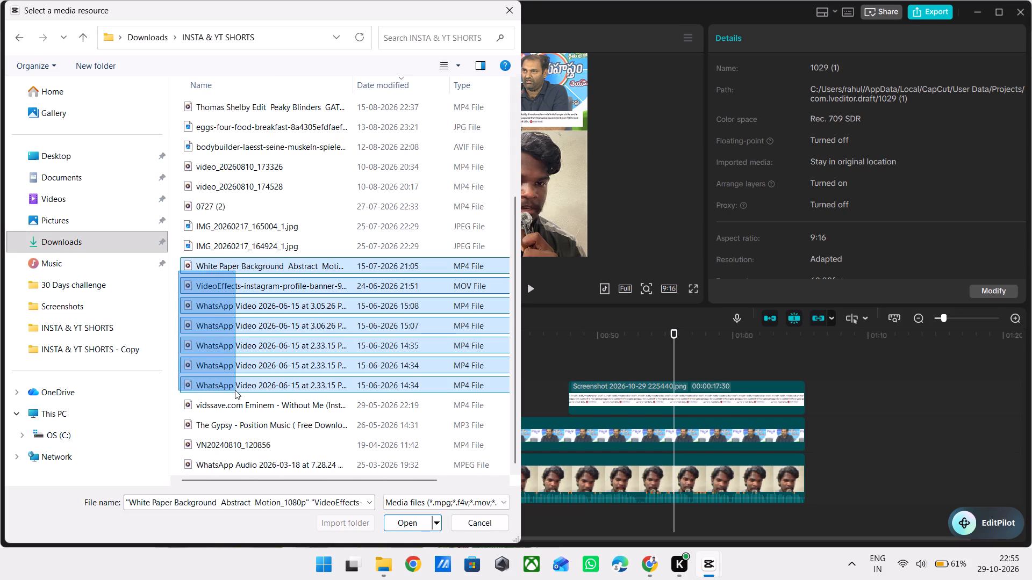
{"action": "left_click_drag", "start_coordinate": [235, 390], "coordinate": [234, 391]}
{"action": "key", "text": "Return"}
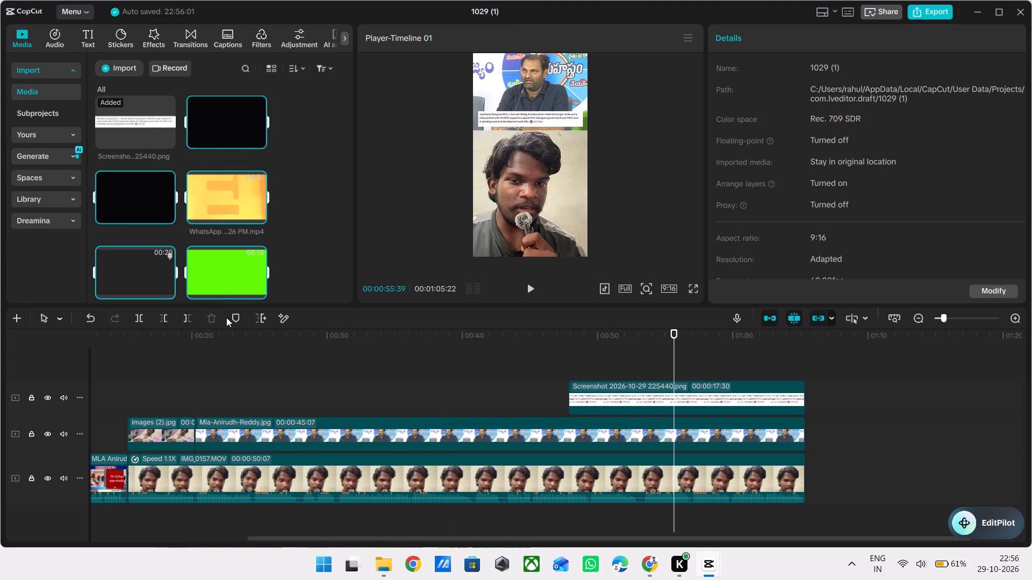
{"action": "double_click", "coordinate": [291, 218]}
{"action": "left_click", "coordinate": [291, 218]}
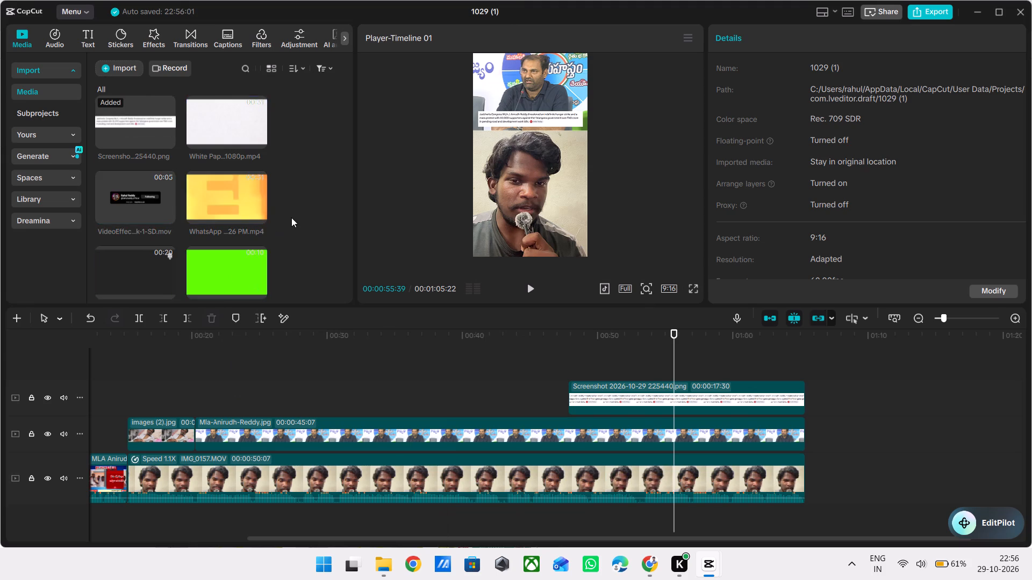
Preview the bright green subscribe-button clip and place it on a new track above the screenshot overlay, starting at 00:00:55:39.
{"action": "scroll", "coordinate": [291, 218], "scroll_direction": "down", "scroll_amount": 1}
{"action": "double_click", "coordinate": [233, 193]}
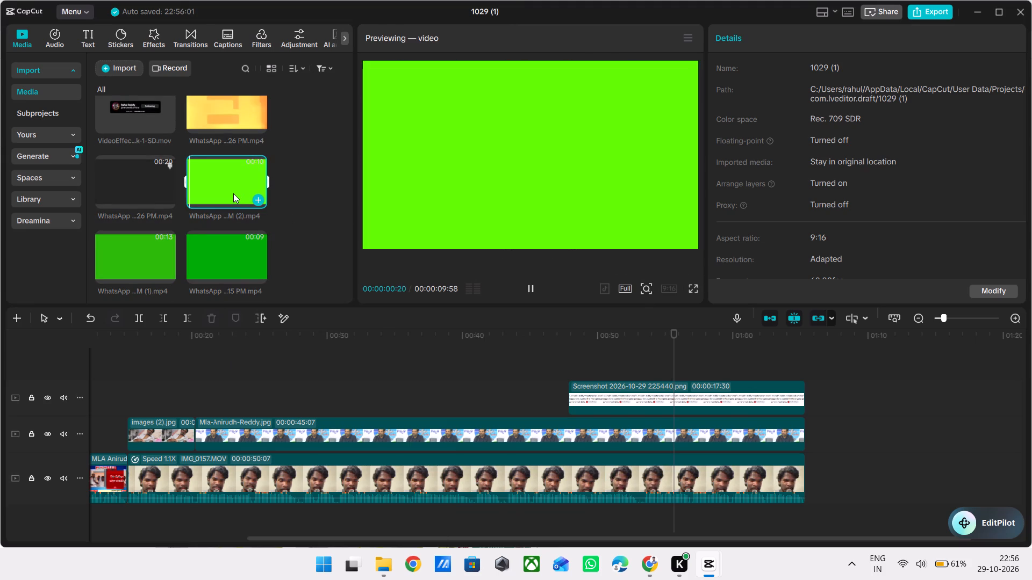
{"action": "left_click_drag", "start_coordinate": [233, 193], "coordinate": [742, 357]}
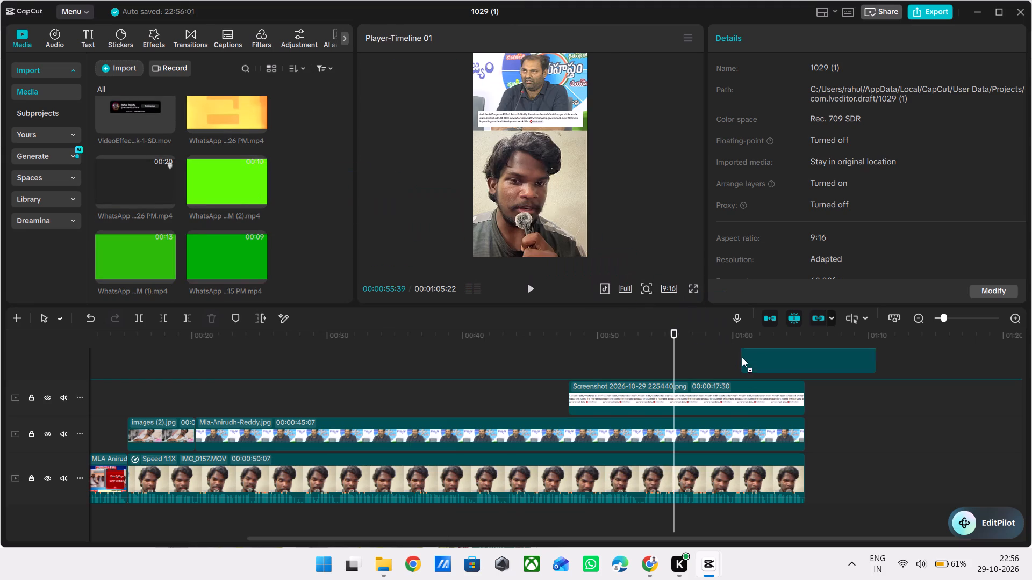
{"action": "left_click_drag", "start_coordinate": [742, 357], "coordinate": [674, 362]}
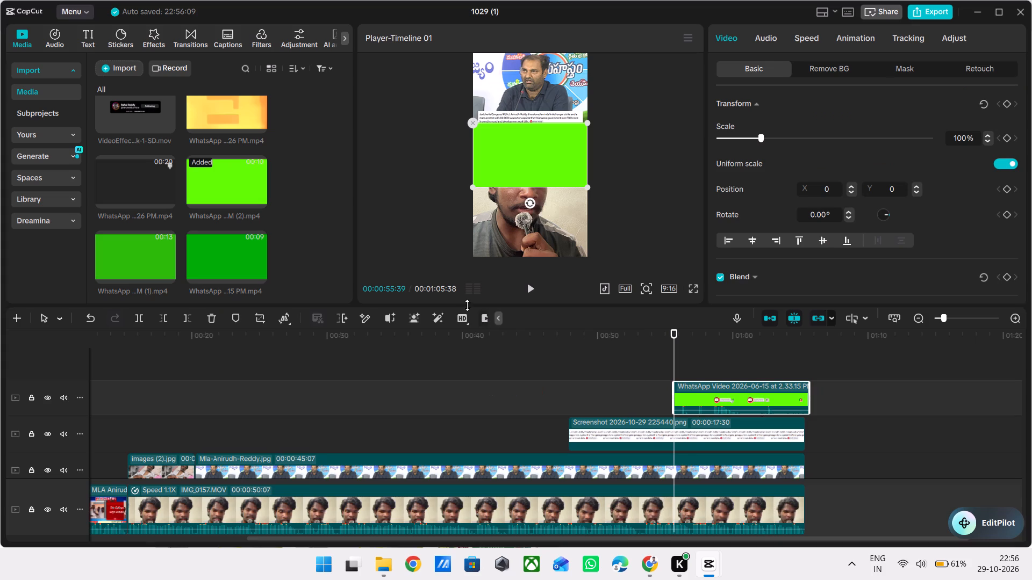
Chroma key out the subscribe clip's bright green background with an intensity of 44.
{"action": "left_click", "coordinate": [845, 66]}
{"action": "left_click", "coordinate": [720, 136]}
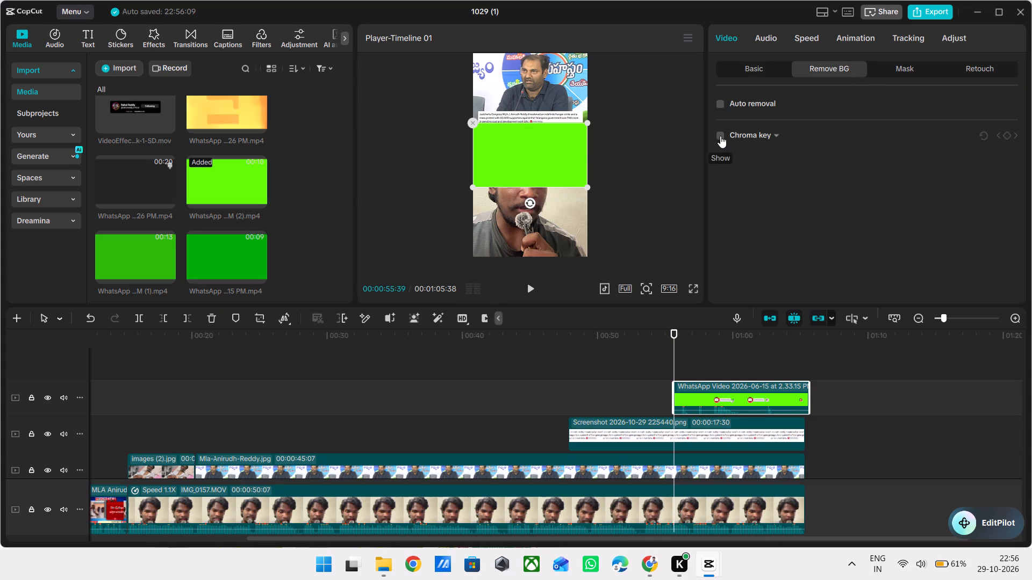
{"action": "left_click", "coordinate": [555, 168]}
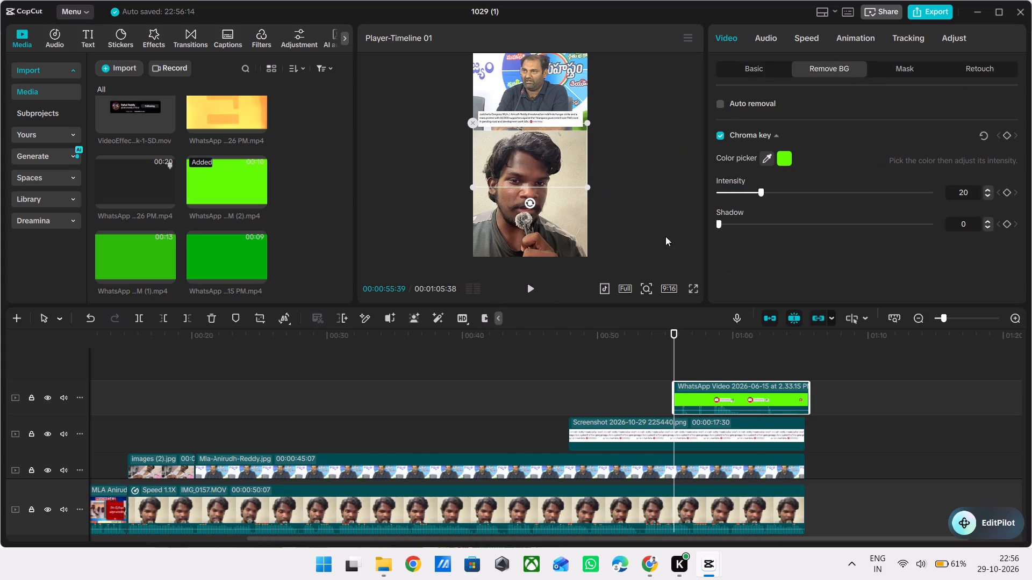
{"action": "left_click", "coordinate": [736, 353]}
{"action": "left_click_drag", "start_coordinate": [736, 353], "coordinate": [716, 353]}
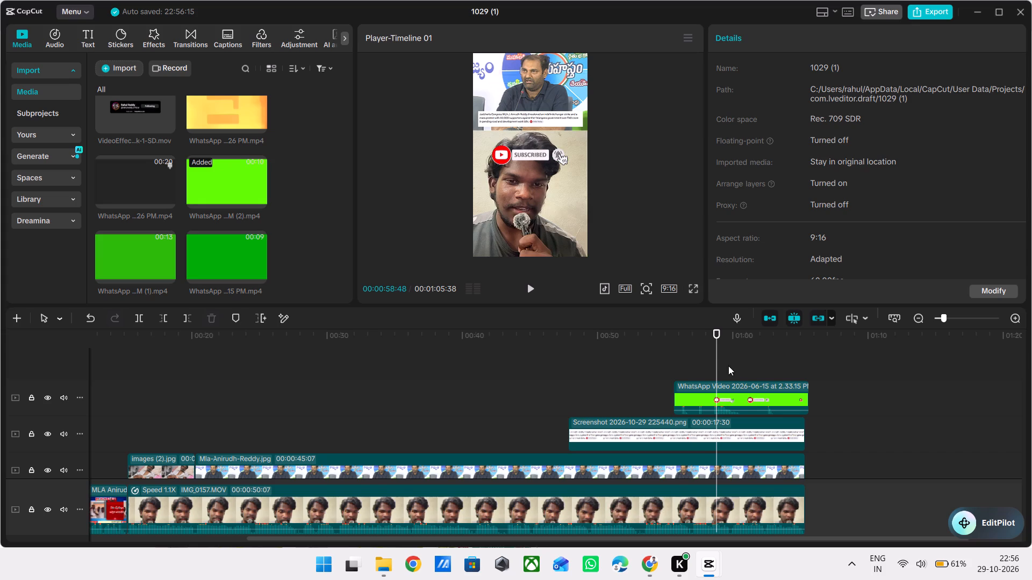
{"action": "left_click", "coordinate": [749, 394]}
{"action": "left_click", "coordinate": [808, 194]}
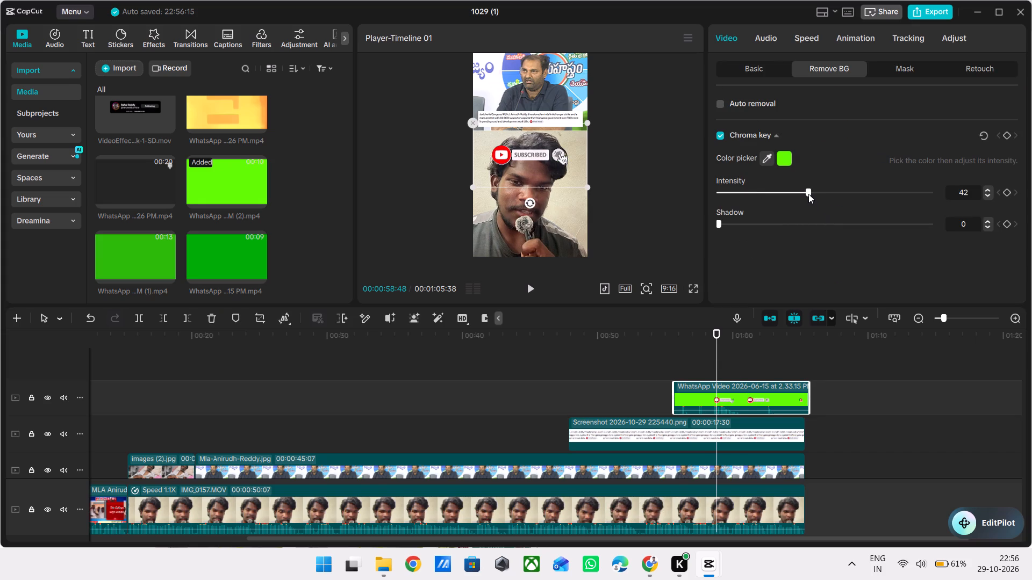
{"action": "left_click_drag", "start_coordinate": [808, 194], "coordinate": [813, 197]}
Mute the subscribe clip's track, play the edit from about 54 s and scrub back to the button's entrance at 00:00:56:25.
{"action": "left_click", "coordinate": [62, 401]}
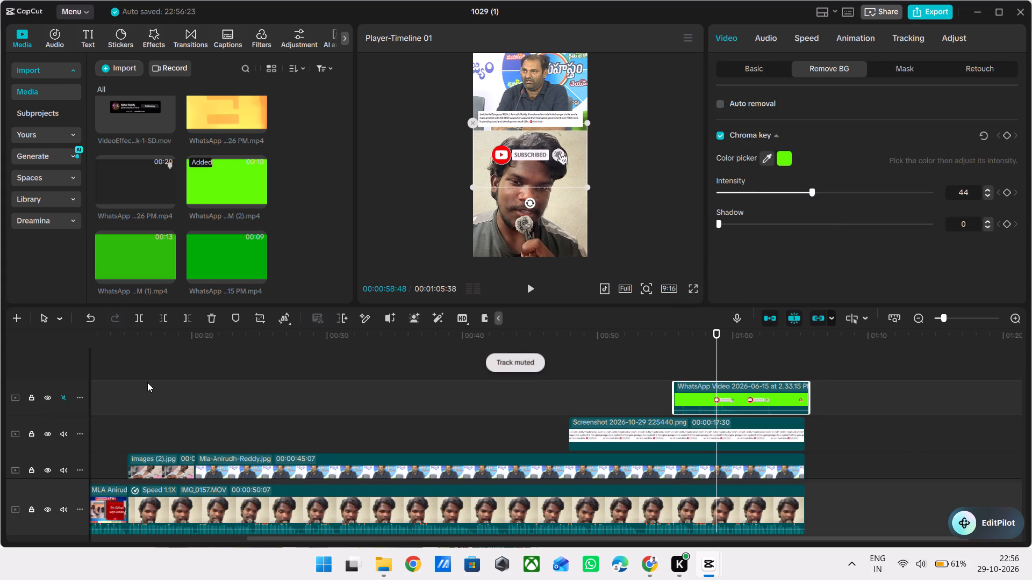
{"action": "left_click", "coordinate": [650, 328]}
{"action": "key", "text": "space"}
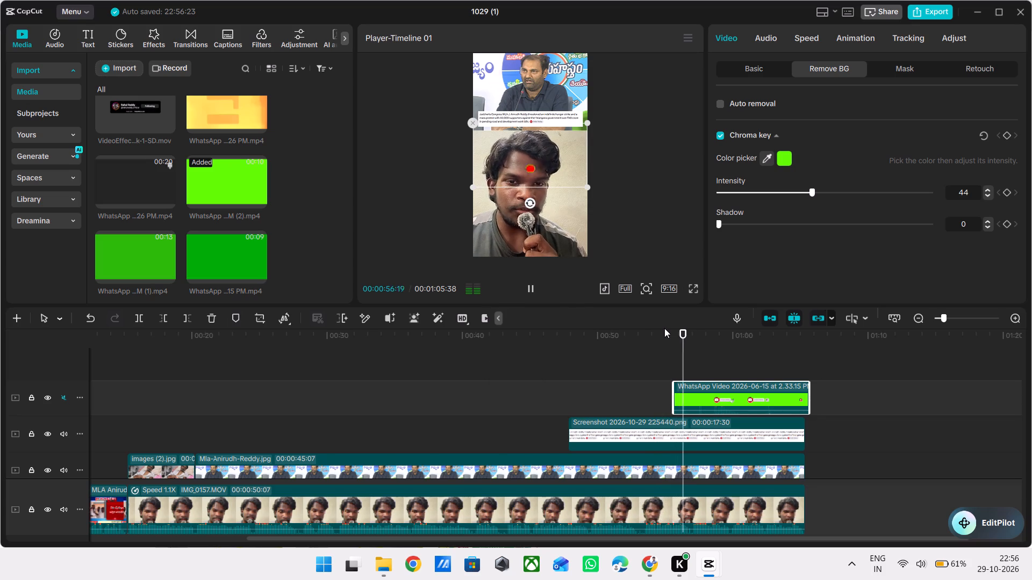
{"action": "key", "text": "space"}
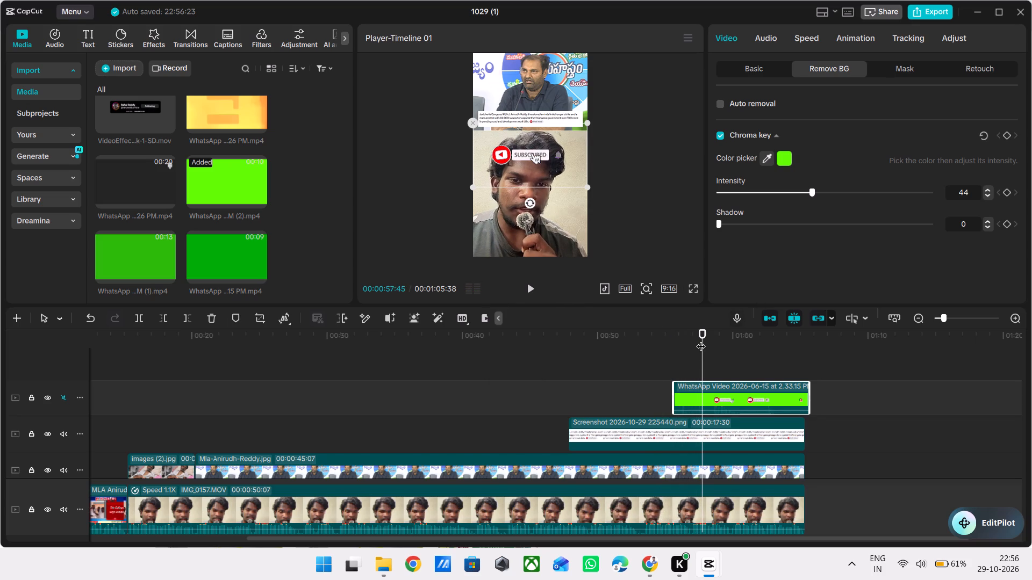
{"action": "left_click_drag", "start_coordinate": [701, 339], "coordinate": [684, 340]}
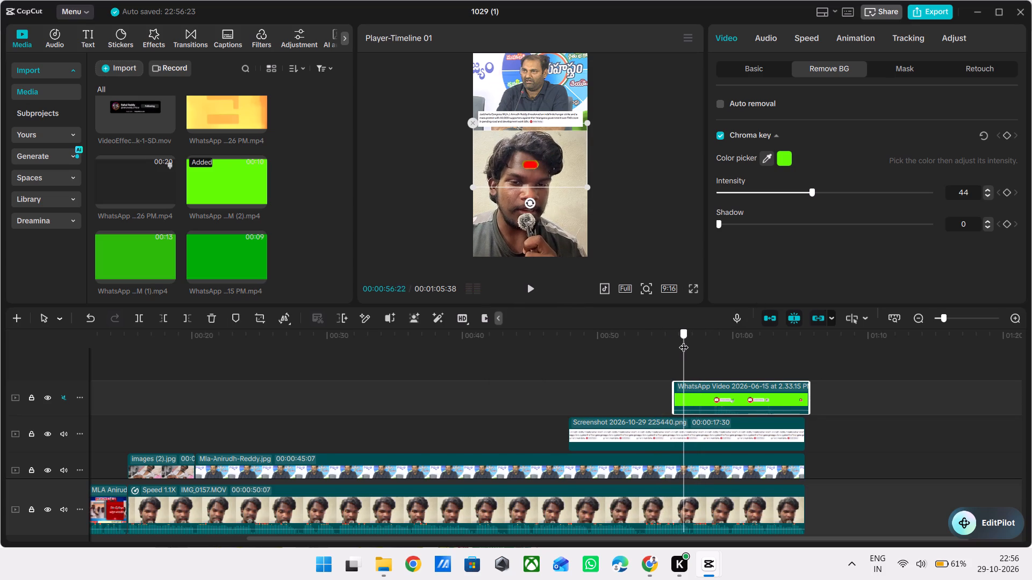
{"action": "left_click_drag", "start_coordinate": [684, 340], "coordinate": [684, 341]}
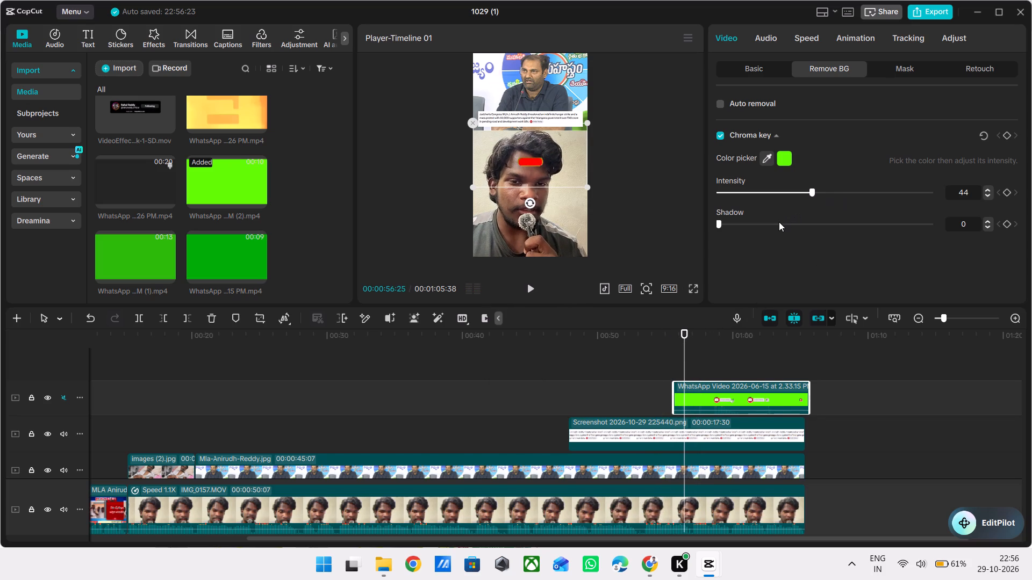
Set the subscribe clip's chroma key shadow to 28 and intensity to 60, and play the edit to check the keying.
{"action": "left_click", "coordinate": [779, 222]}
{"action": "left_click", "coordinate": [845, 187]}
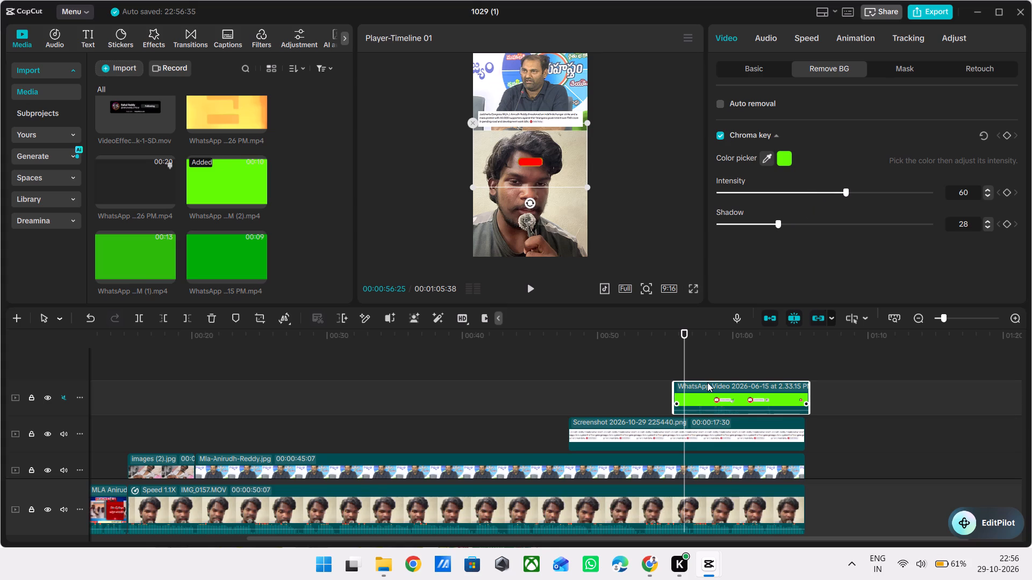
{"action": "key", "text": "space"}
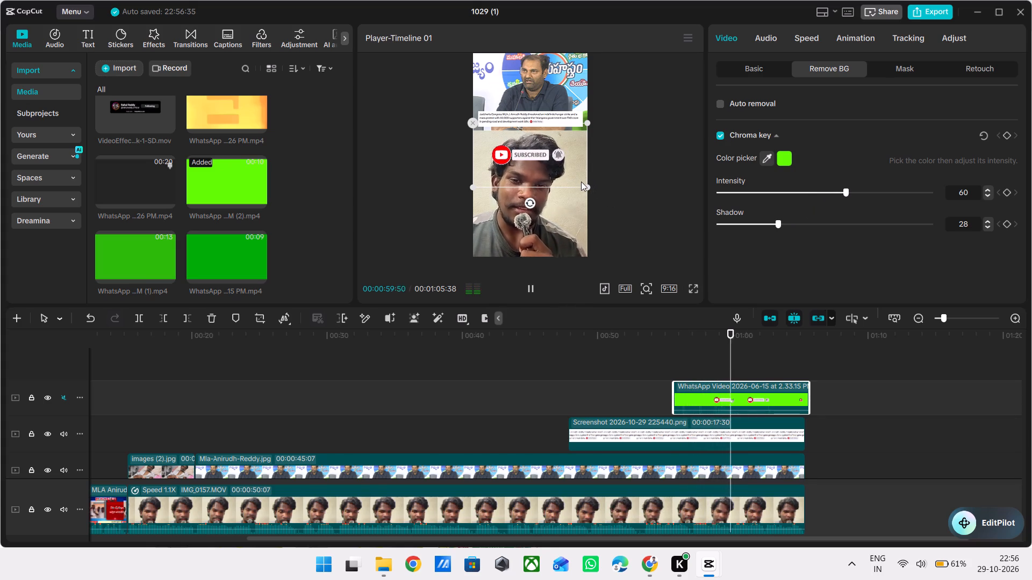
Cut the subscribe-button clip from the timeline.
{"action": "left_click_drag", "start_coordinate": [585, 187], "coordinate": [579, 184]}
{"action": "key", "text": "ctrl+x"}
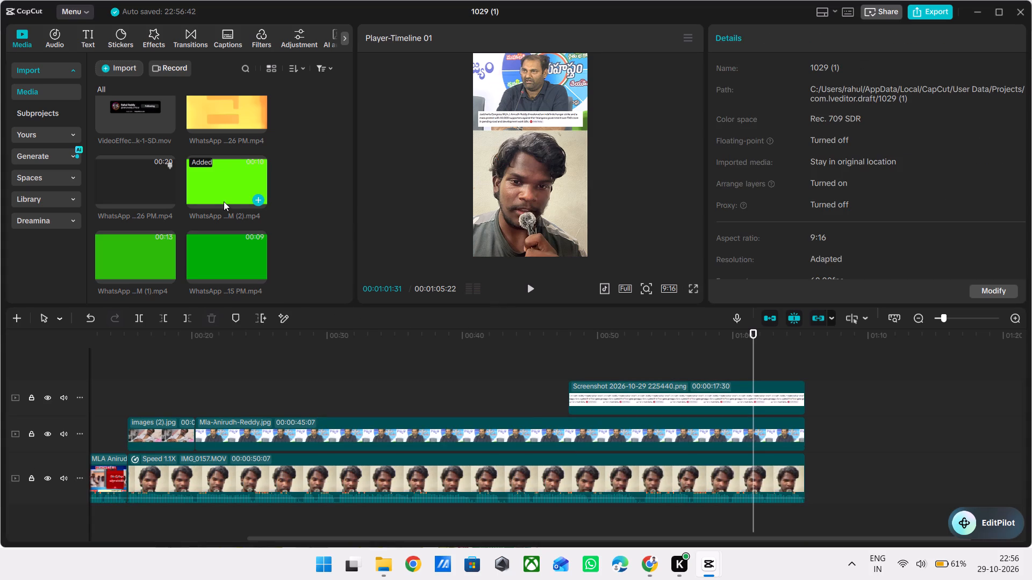
Preview the two green-screen clips and place the dark green comment-box clip above the screenshot overlay, ending flush with the talking-head clip.
{"action": "double_click", "coordinate": [224, 195]}
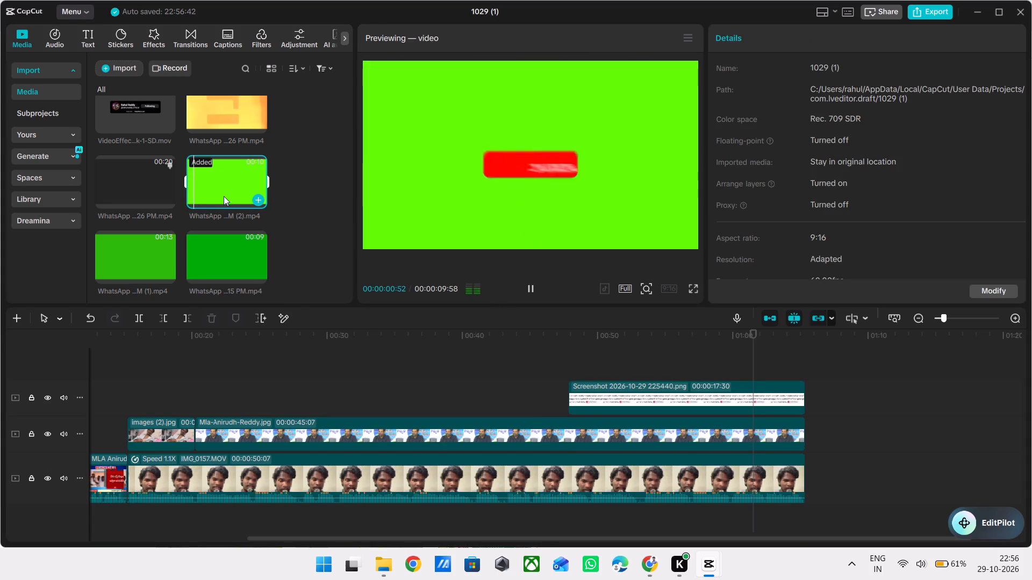
{"action": "double_click", "coordinate": [216, 243]}
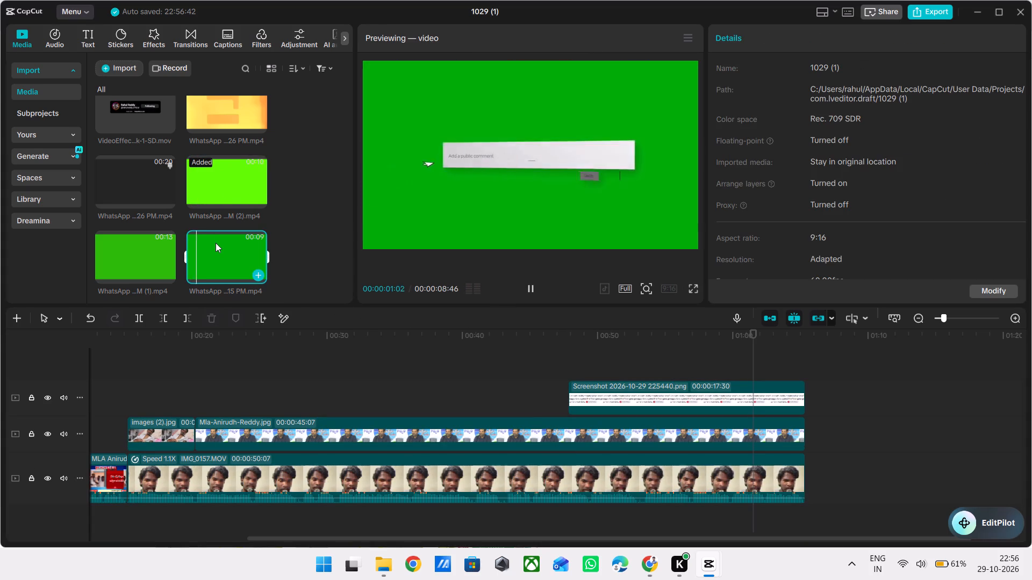
{"action": "left_click_drag", "start_coordinate": [216, 243], "coordinate": [648, 349]}
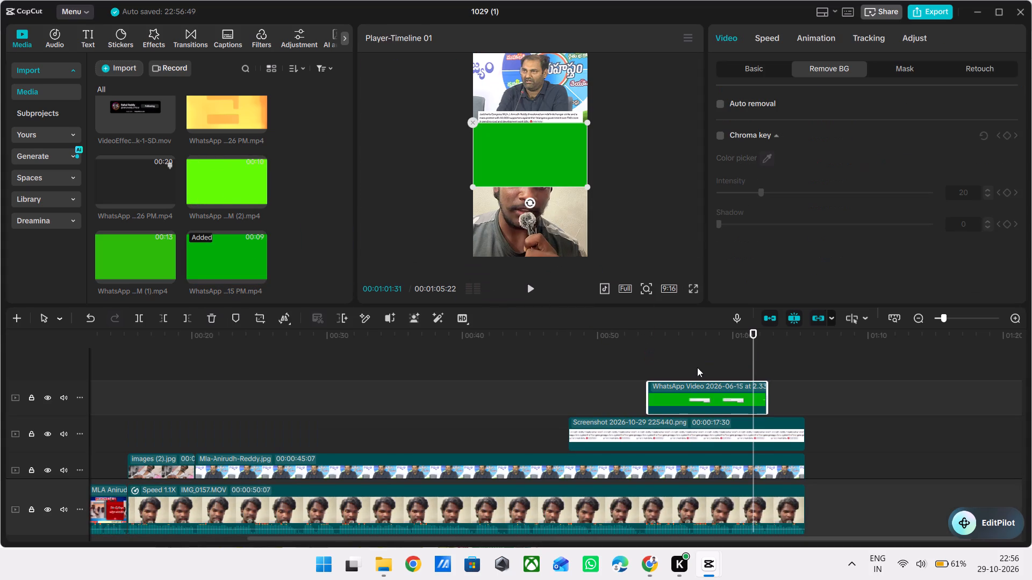
{"action": "left_click_drag", "start_coordinate": [698, 395], "coordinate": [732, 394]}
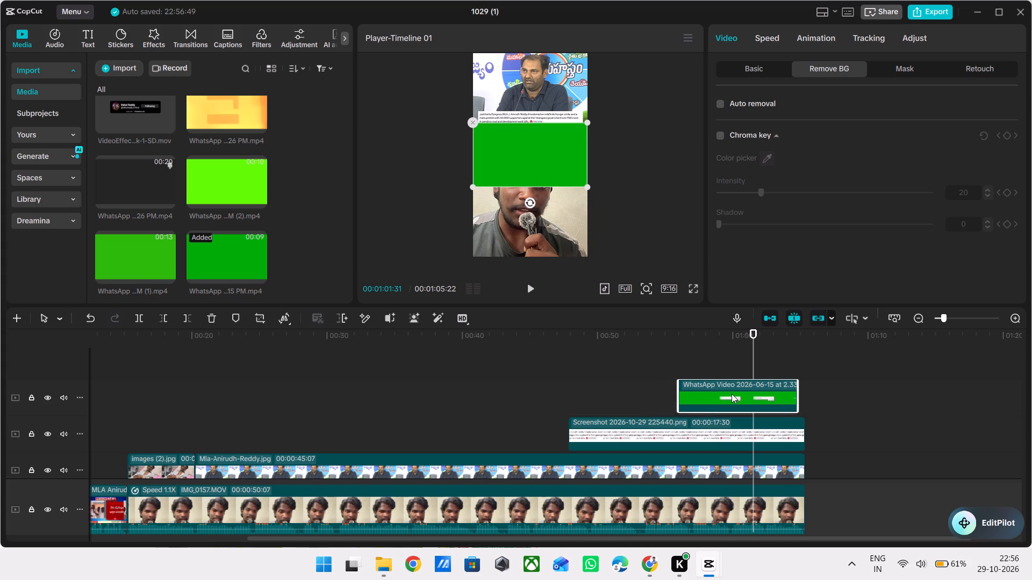
{"action": "left_click_drag", "start_coordinate": [732, 394], "coordinate": [735, 394]}
Preview the comment-box clip and key out its green background with chroma key at intensity 48 and shadow 26.
{"action": "left_click", "coordinate": [677, 359]}
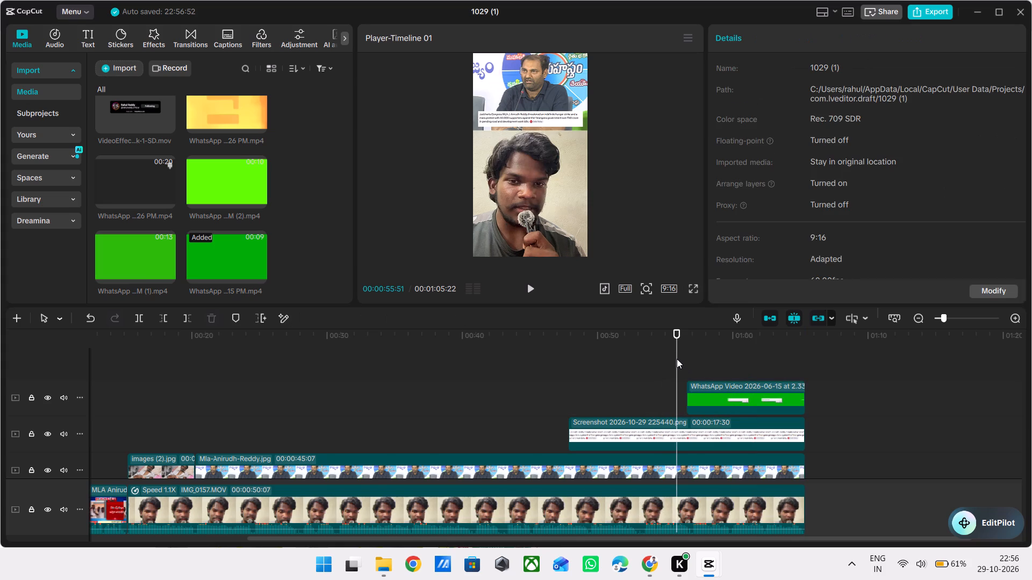
{"action": "key", "text": "space"}
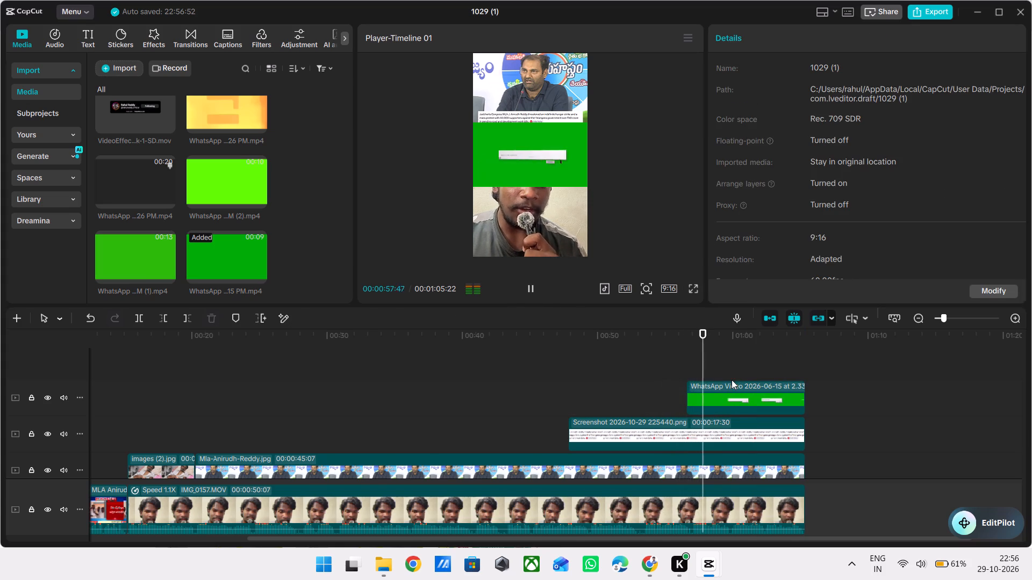
{"action": "left_click", "coordinate": [739, 387]}
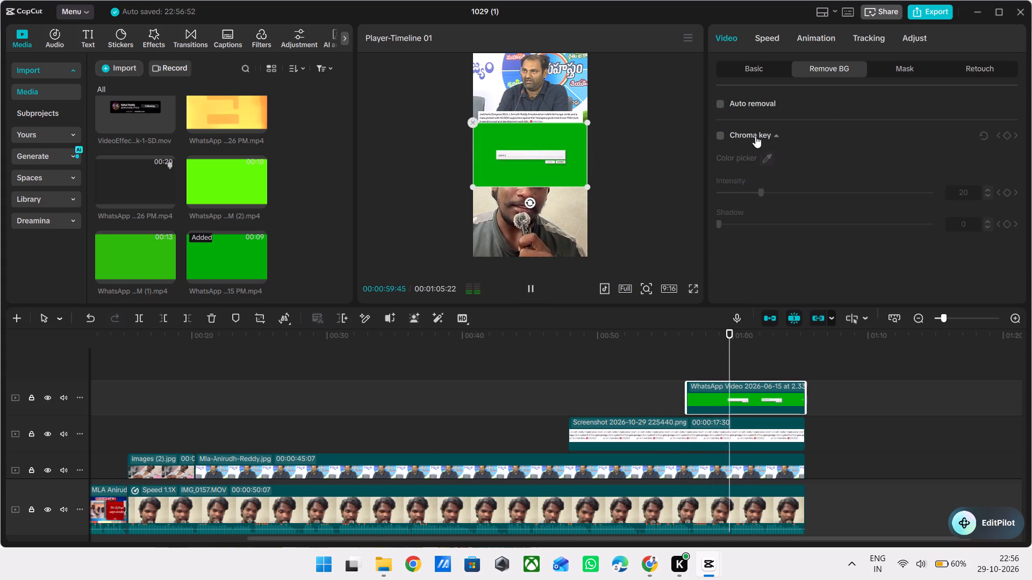
{"action": "left_click", "coordinate": [720, 140]}
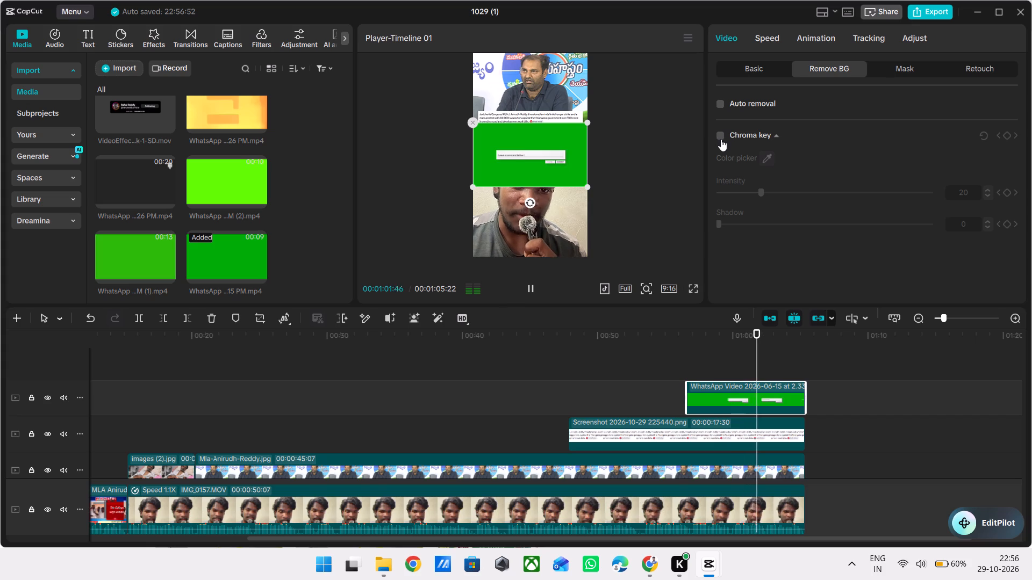
{"action": "left_click", "coordinate": [721, 139]}
{"action": "left_click", "coordinate": [564, 143]}
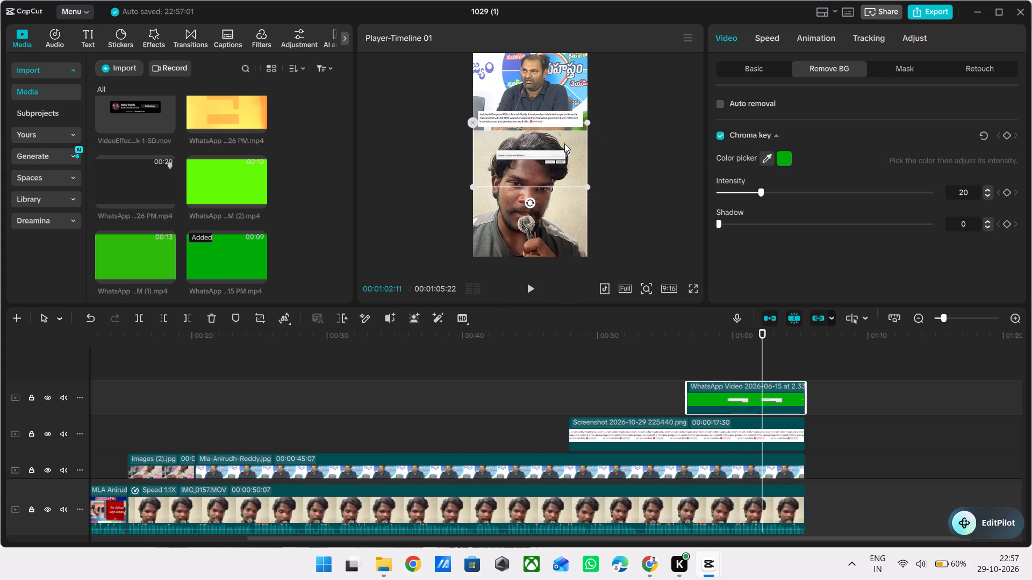
{"action": "left_click", "coordinate": [821, 199]}
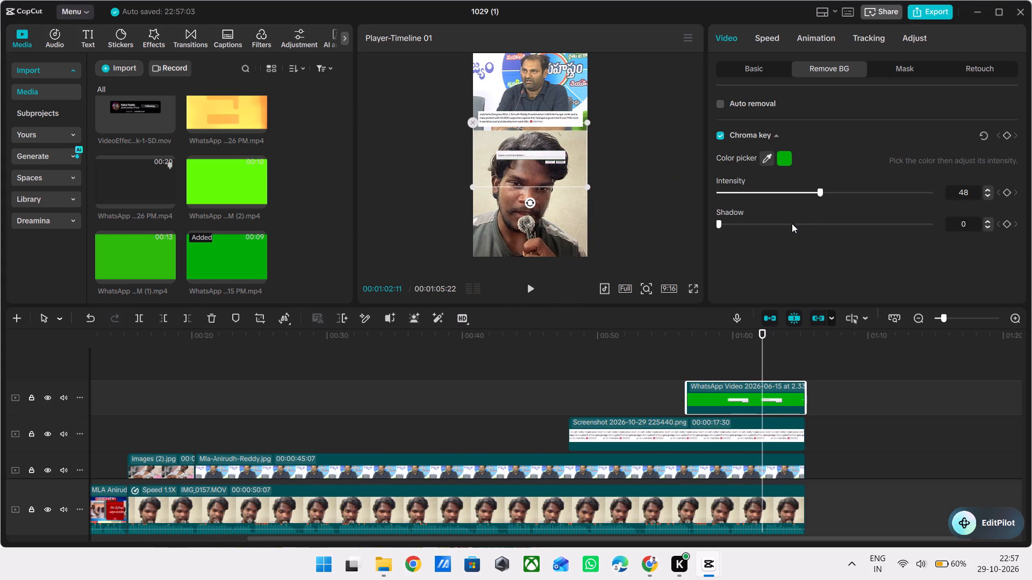
{"action": "left_click", "coordinate": [791, 227]}
{"action": "left_click_drag", "start_coordinate": [791, 227], "coordinate": [775, 228]}
Move the keyed comment box onto the politician's photo above the screenshot text, enlarge it slightly, and play the result full screen.
{"action": "left_click_drag", "start_coordinate": [572, 178], "coordinate": [573, 119]}
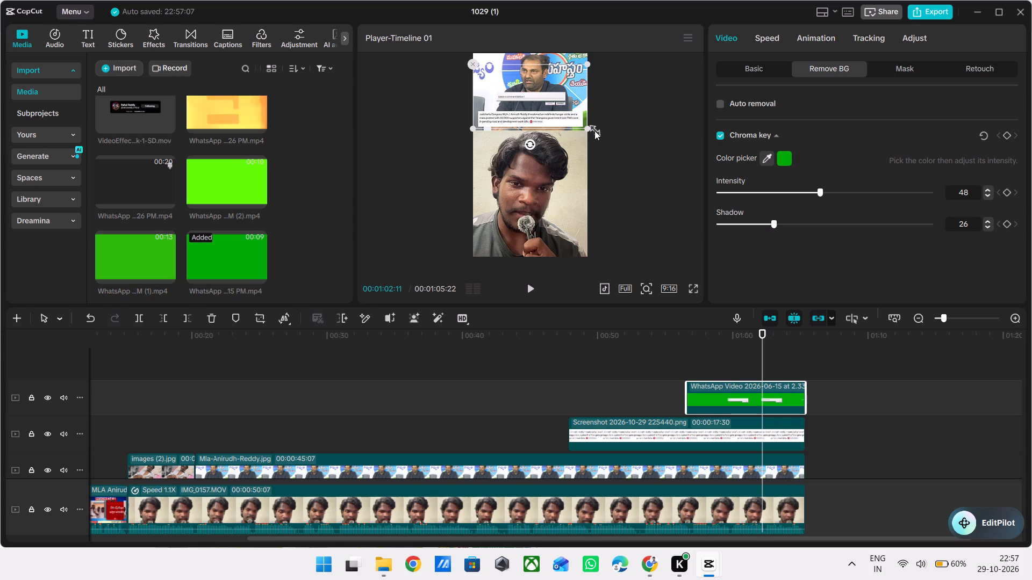
{"action": "left_click_drag", "start_coordinate": [589, 131], "coordinate": [596, 137]}
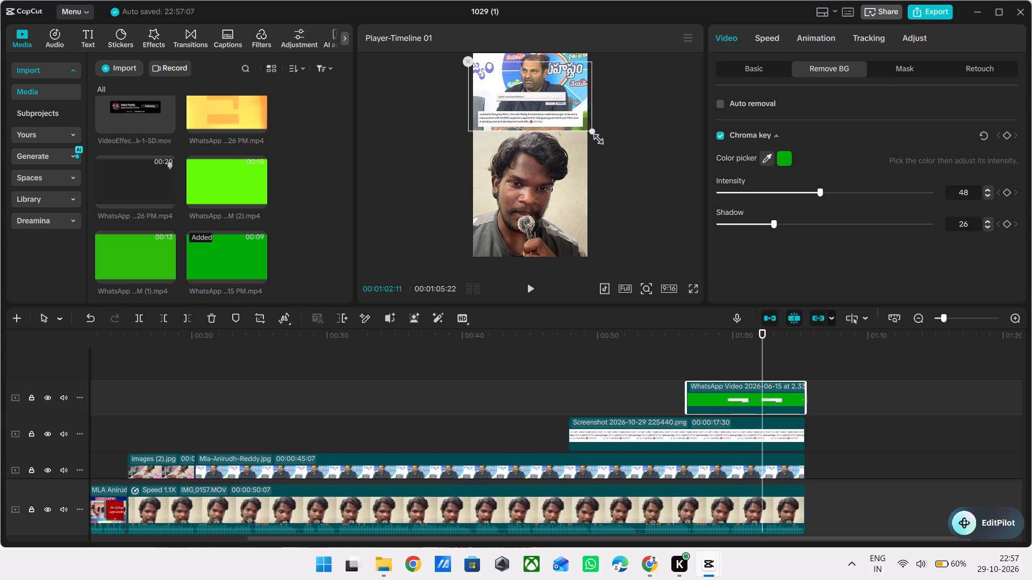
{"action": "left_click_drag", "start_coordinate": [596, 137], "coordinate": [601, 140]}
{"action": "left_click", "coordinate": [671, 357]}
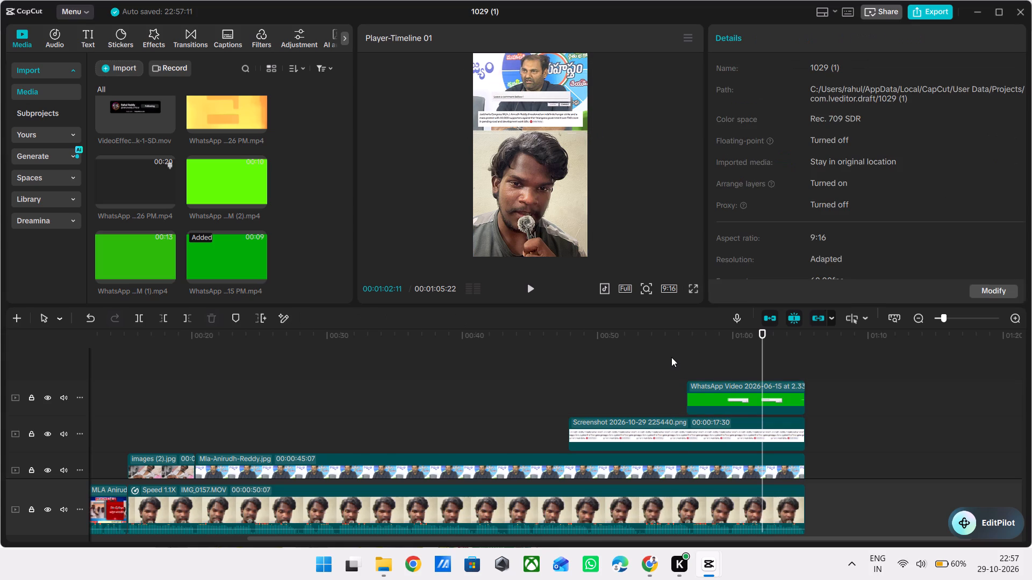
{"action": "key", "text": "space"}
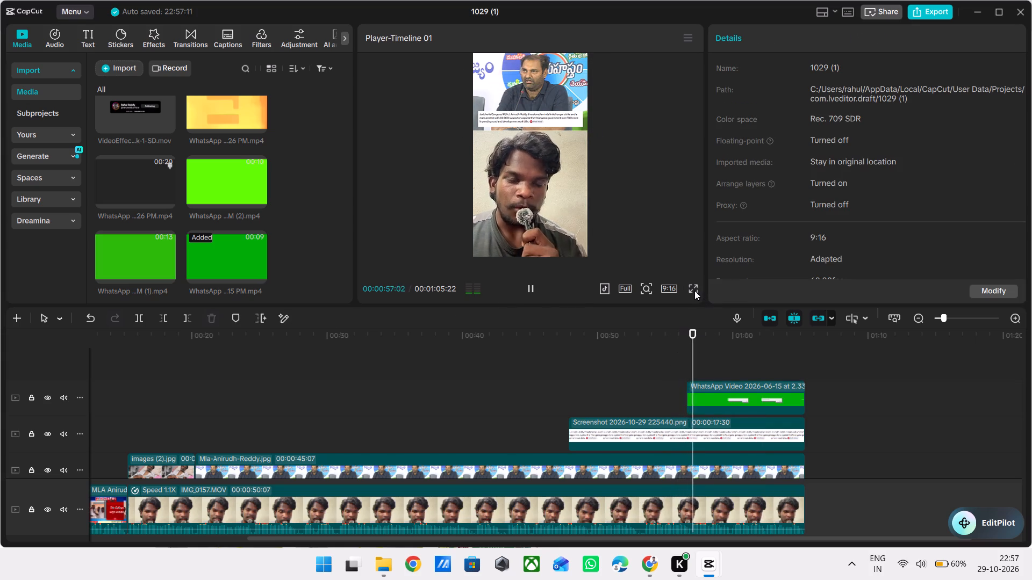
{"action": "left_click", "coordinate": [694, 291]}
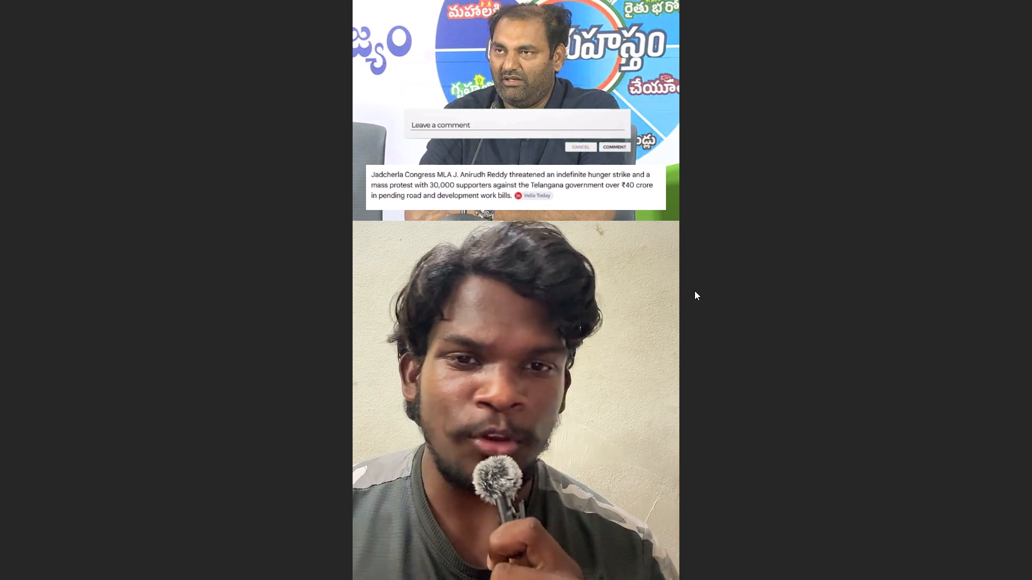
{"action": "key", "text": "Escape"}
{"action": "key", "text": "space"}
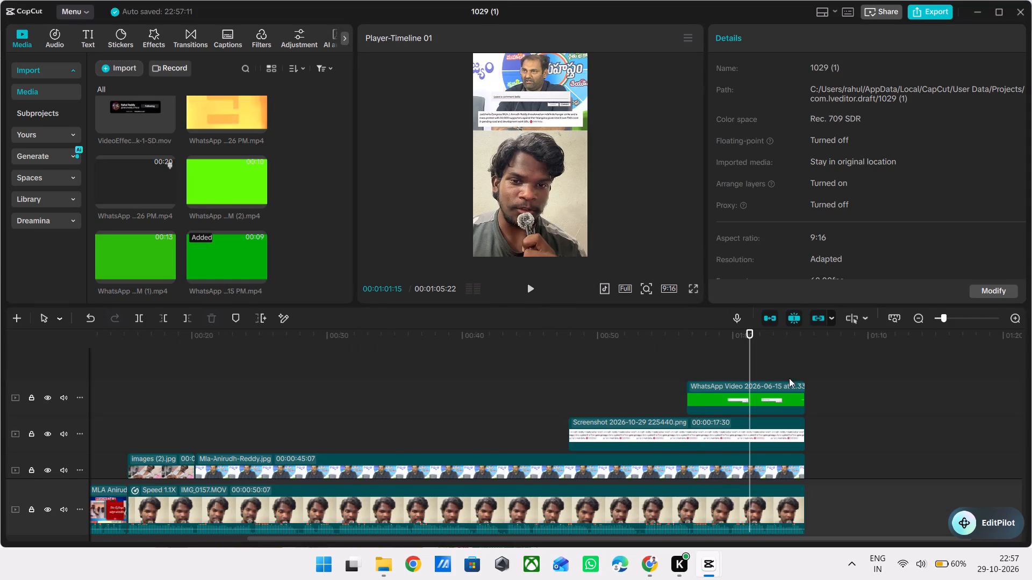
Set the comment-box clip's chroma key intensity to 57 and play the ending full screen to check it.
{"action": "left_click", "coordinate": [785, 400]}
{"action": "left_click", "coordinate": [874, 200]}
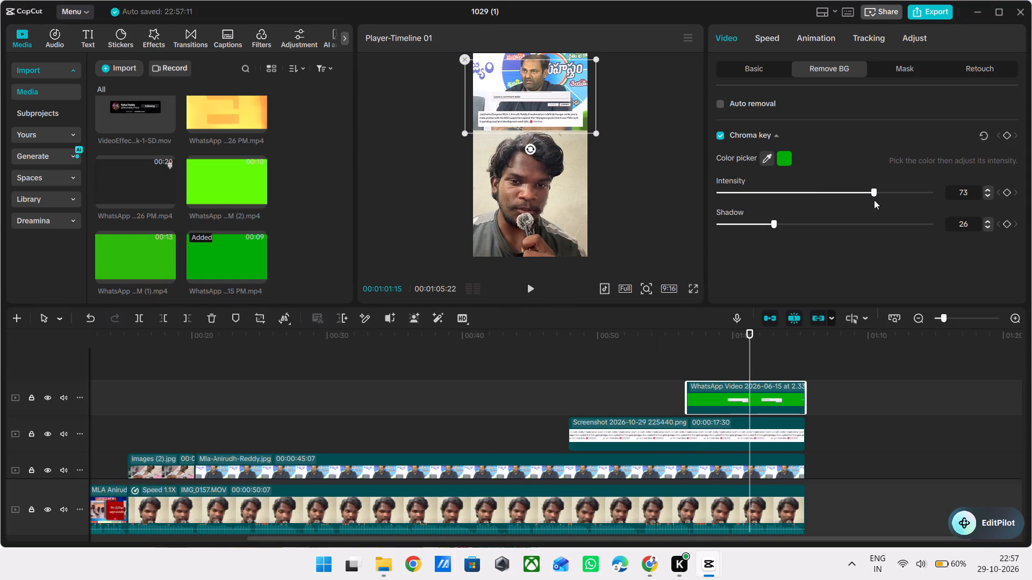
{"action": "left_click", "coordinate": [840, 195]}
{"action": "left_click", "coordinate": [696, 284]}
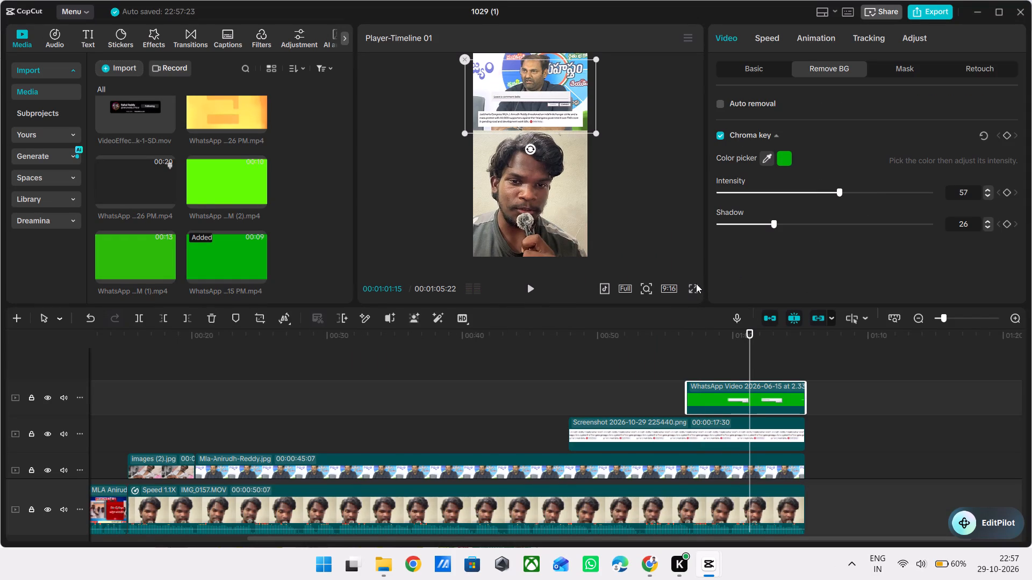
{"action": "left_click", "coordinate": [694, 287]}
{"action": "key", "text": "space"}
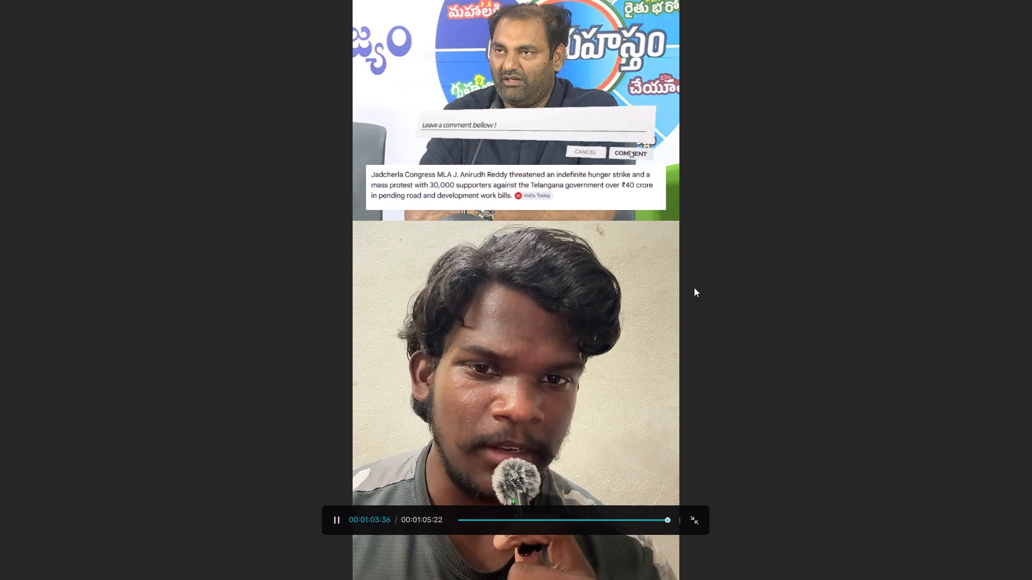
{"action": "key", "text": "space"}
{"action": "key", "text": "Escape"}
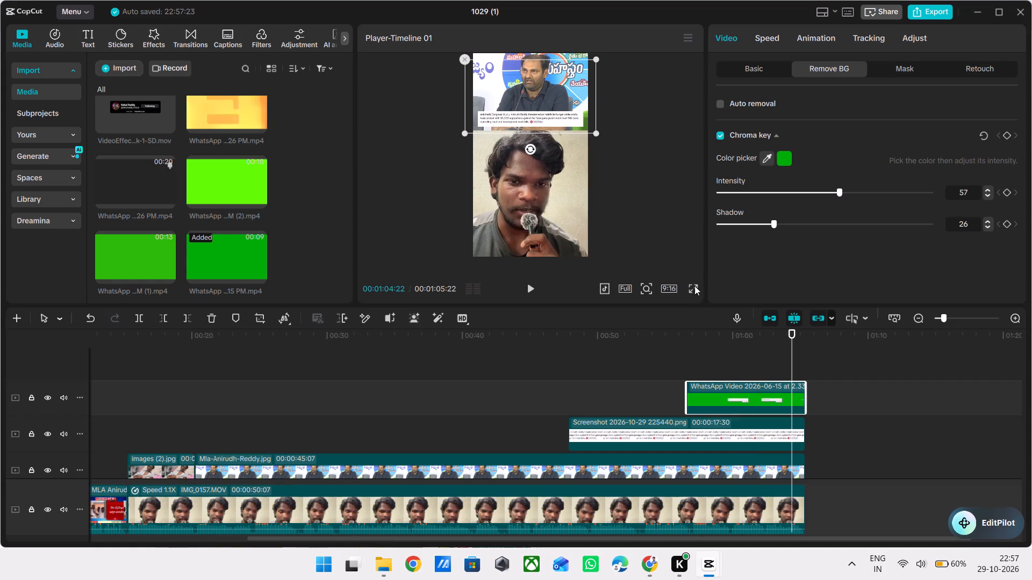
Search the stickers for social media, place the like-and-subscribe bar sticker above the comment-box clip, ending flush with the video, and play it.
{"action": "left_click", "coordinate": [124, 42]}
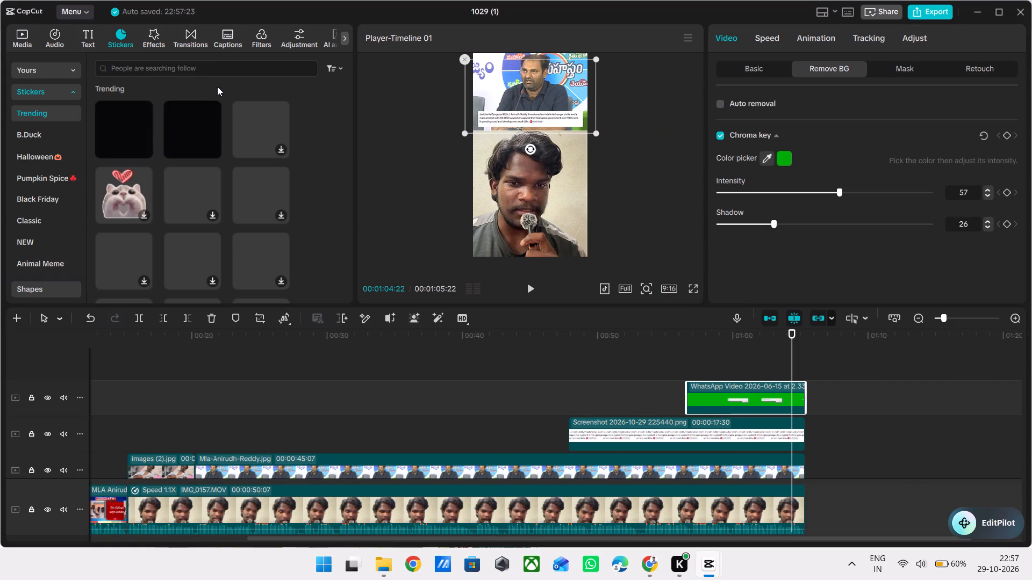
{"action": "left_click", "coordinate": [178, 64]}
{"action": "left_click", "coordinate": [137, 122]}
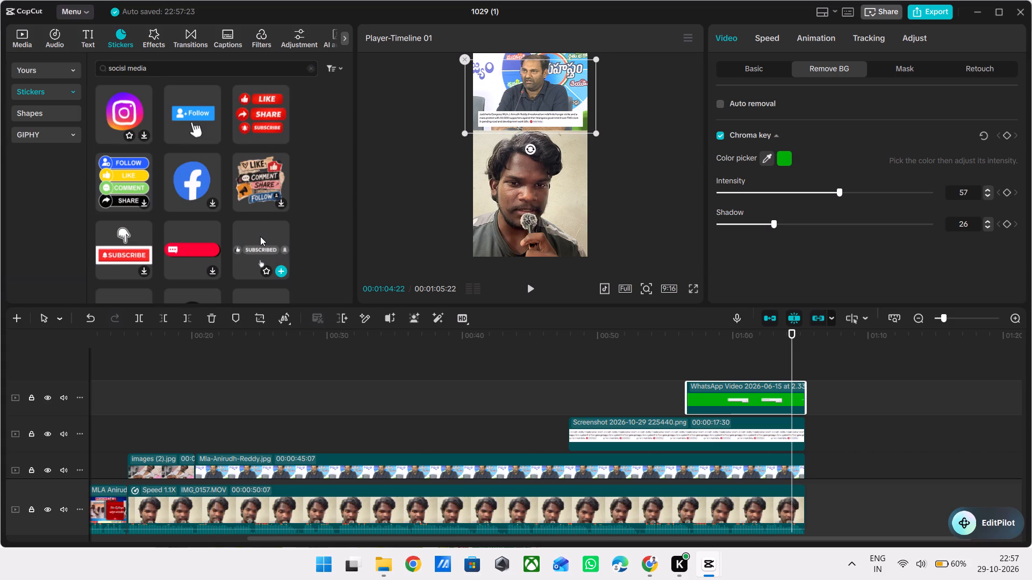
{"action": "left_click_drag", "start_coordinate": [260, 236], "coordinate": [265, 241]}
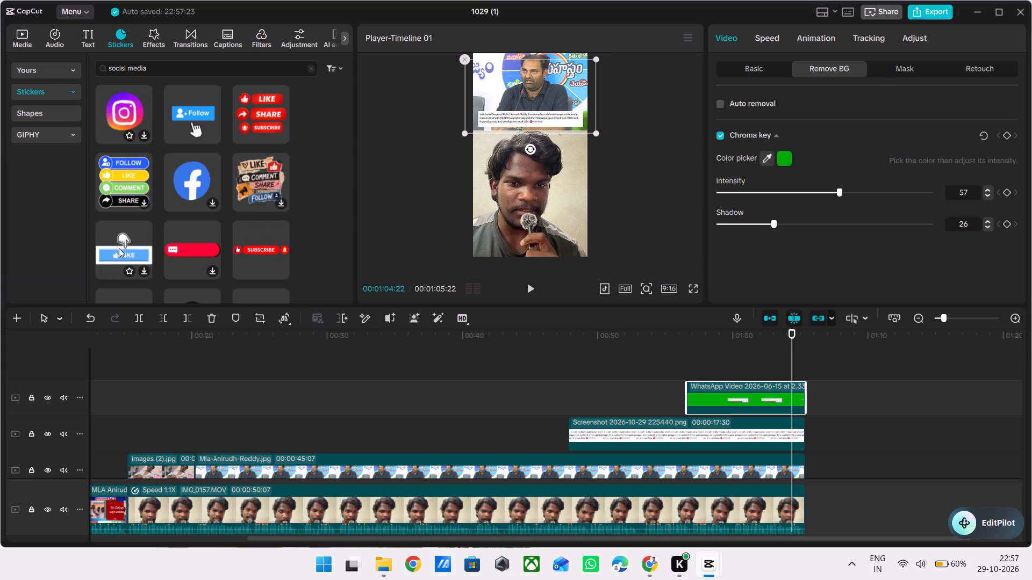
{"action": "left_click_drag", "start_coordinate": [257, 237], "coordinate": [707, 343]}
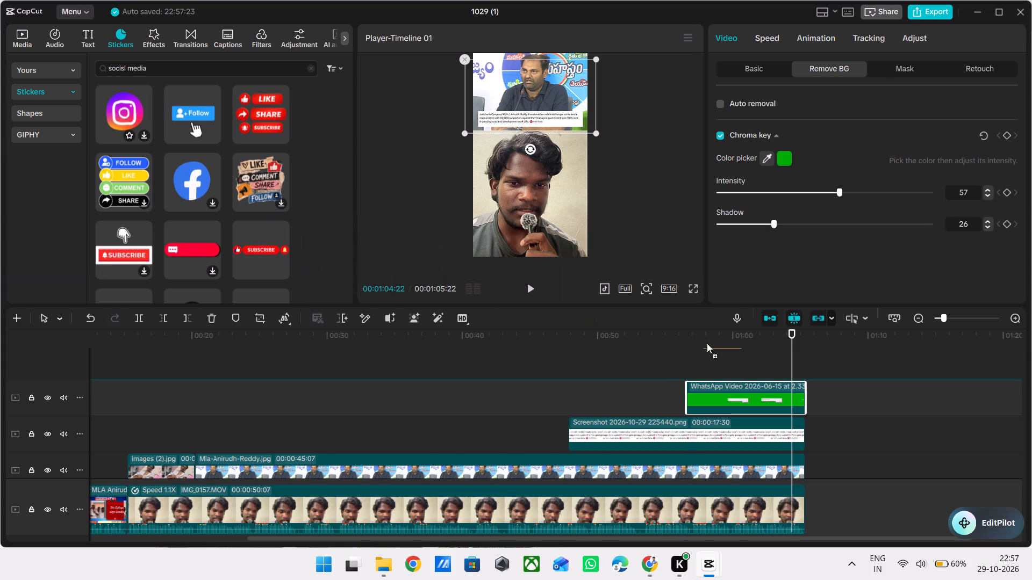
{"action": "left_click_drag", "start_coordinate": [707, 343], "coordinate": [756, 370]}
{"action": "left_click_drag", "start_coordinate": [756, 370], "coordinate": [761, 371]}
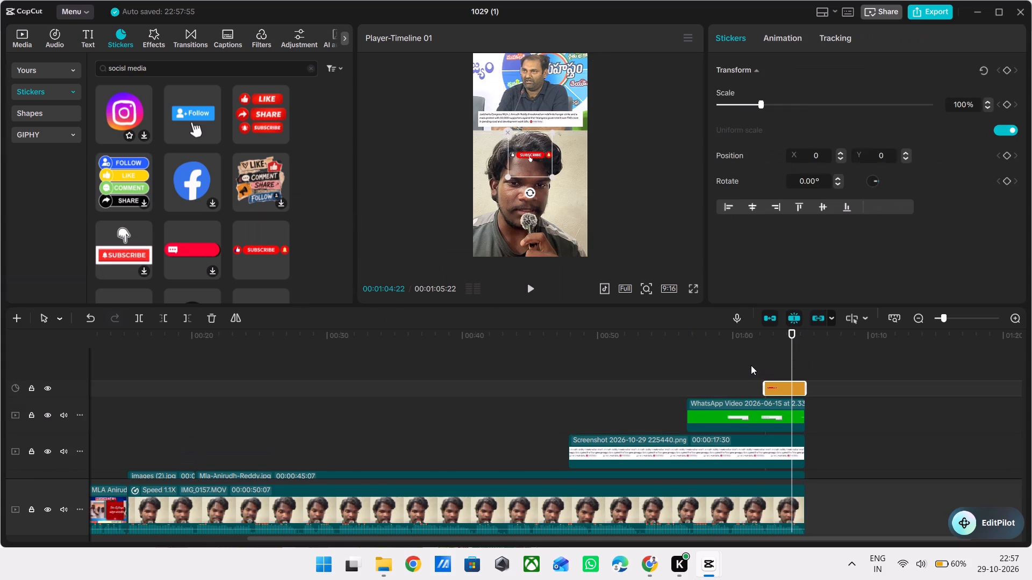
{"action": "left_click", "coordinate": [751, 365]}
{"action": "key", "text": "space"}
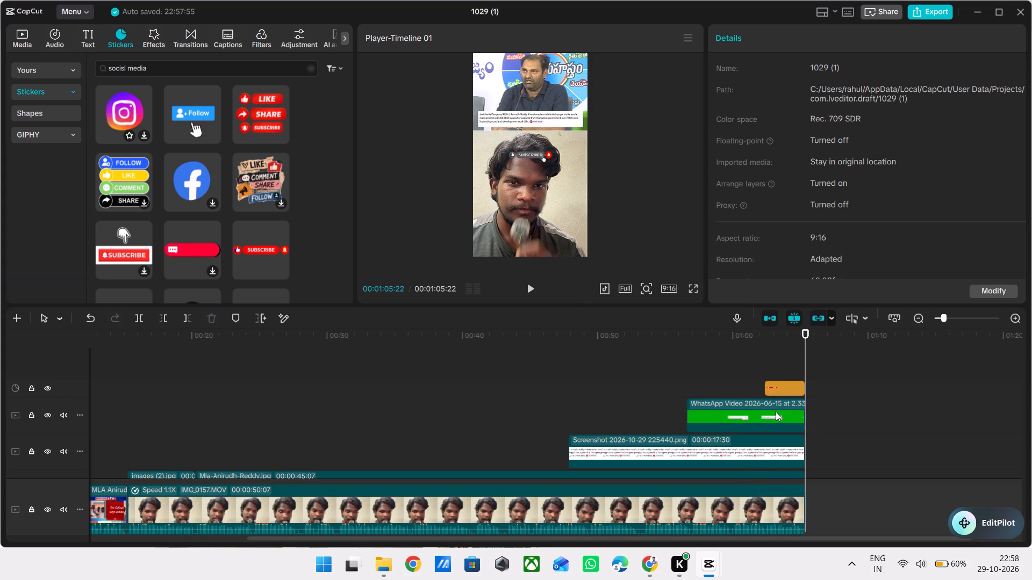
Shift the subscribe sticker slightly earlier on the timeline and play the ending to check its timing.
{"action": "left_click", "coordinate": [782, 389]}
{"action": "left_click_drag", "start_coordinate": [782, 389], "coordinate": [776, 389]}
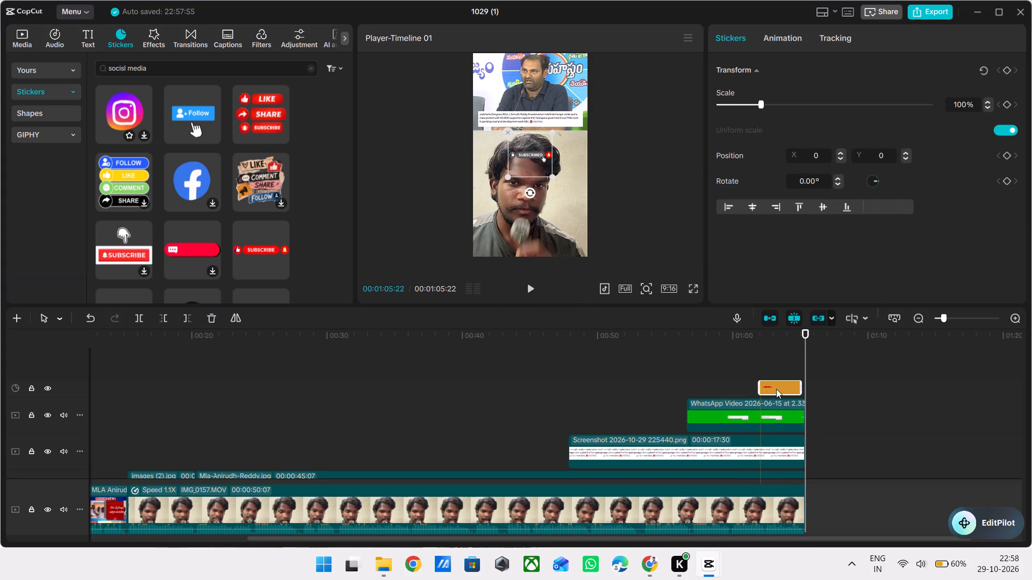
{"action": "left_click_drag", "start_coordinate": [776, 389], "coordinate": [775, 389]}
{"action": "left_click", "coordinate": [748, 368]}
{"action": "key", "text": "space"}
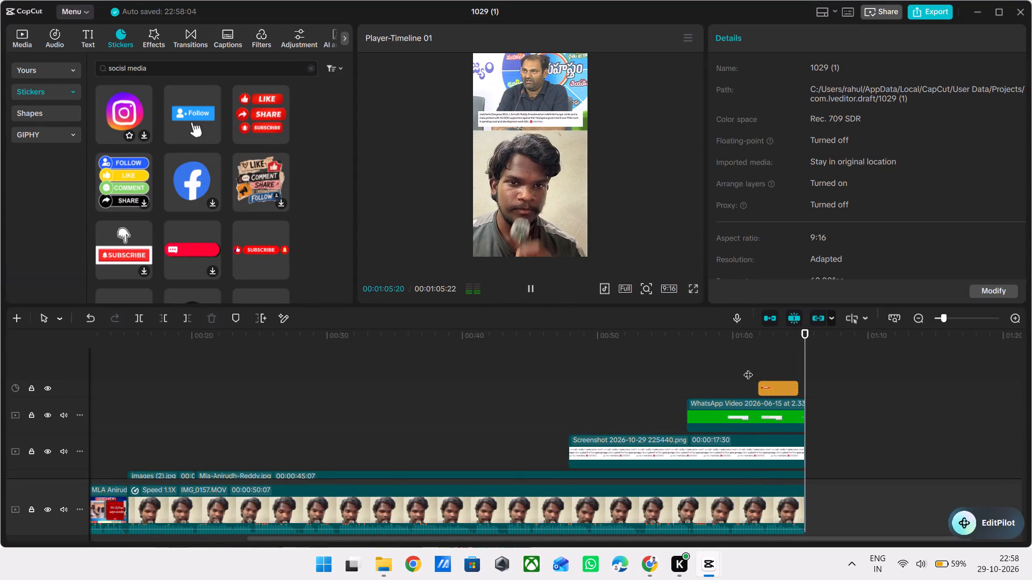
Cut the sticker above the comment-box clip from the timeline.
{"action": "key", "text": "space"}
{"action": "scroll", "coordinate": [647, 401], "scroll_direction": "down", "scroll_amount": 7, "text": "ctrl"}
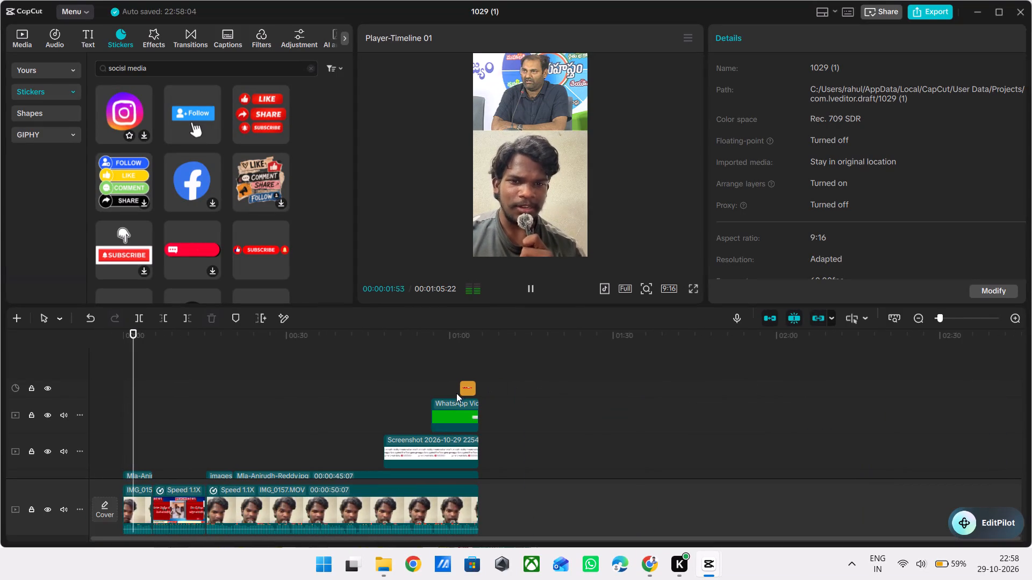
{"action": "left_click", "coordinate": [461, 390]}
{"action": "key", "text": "ctrl+x"}
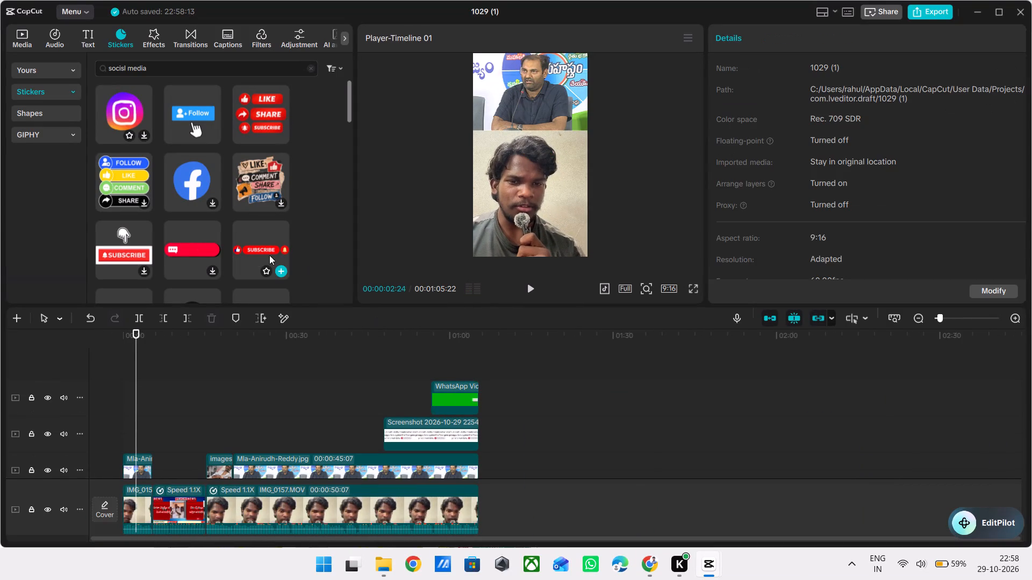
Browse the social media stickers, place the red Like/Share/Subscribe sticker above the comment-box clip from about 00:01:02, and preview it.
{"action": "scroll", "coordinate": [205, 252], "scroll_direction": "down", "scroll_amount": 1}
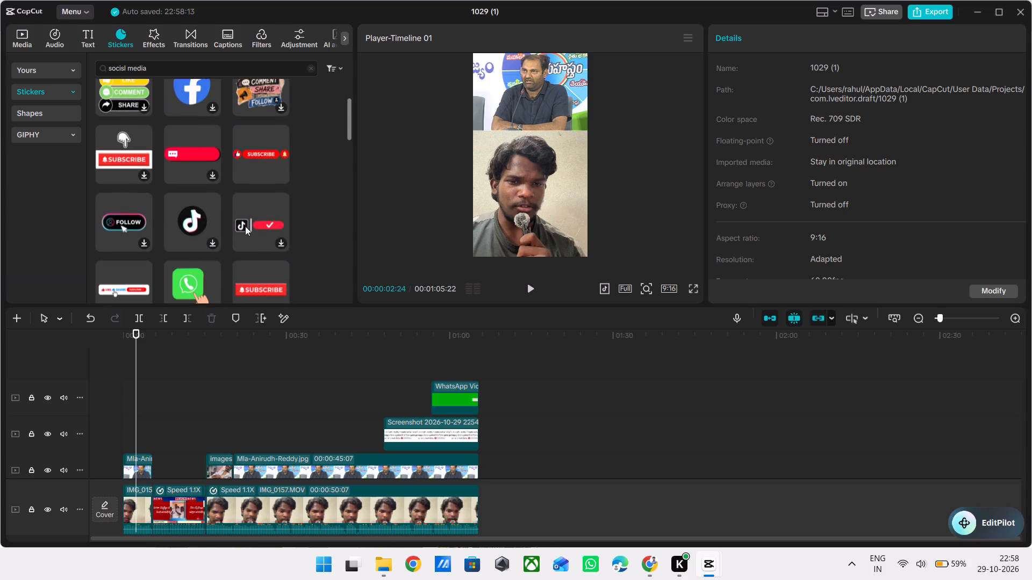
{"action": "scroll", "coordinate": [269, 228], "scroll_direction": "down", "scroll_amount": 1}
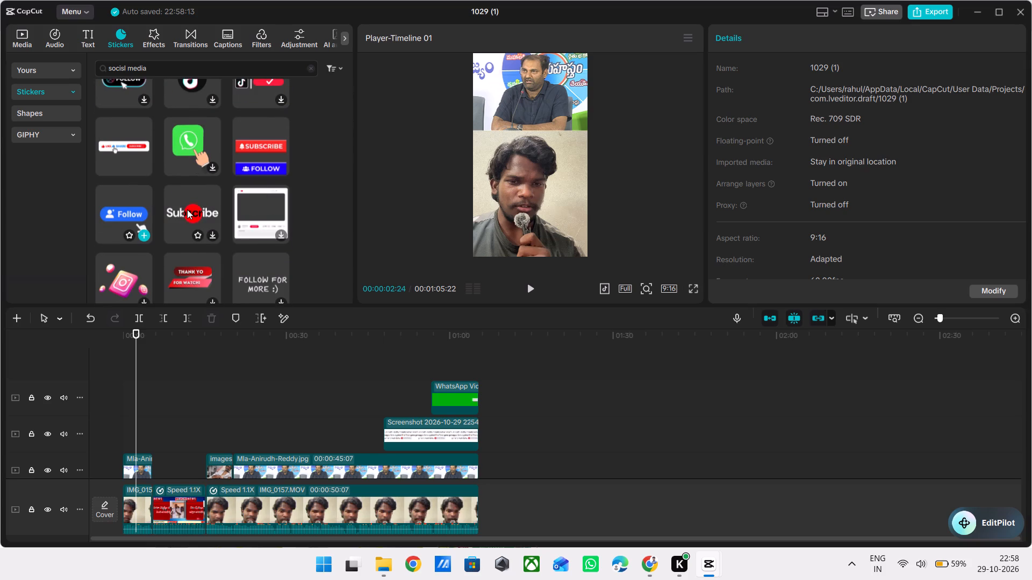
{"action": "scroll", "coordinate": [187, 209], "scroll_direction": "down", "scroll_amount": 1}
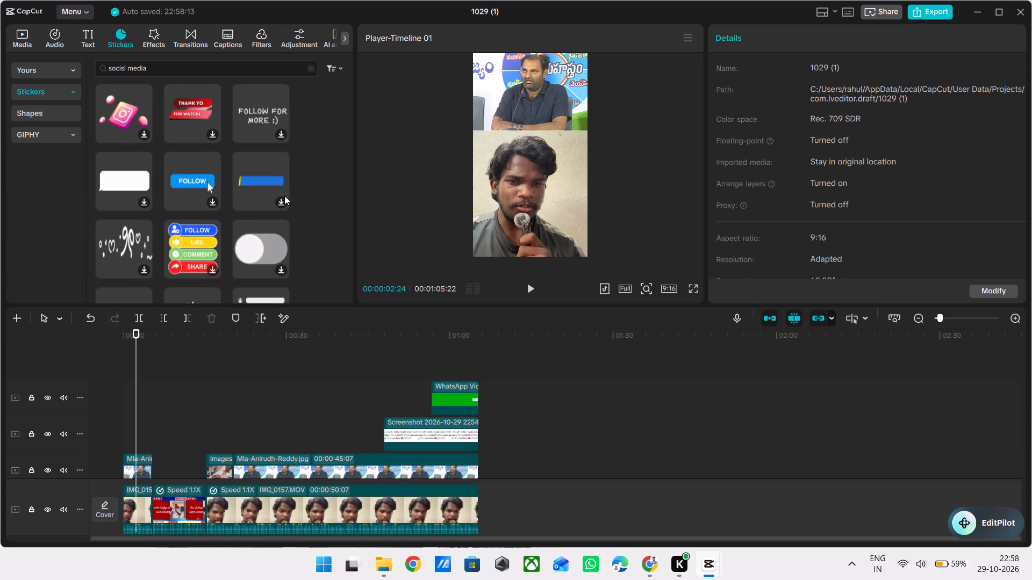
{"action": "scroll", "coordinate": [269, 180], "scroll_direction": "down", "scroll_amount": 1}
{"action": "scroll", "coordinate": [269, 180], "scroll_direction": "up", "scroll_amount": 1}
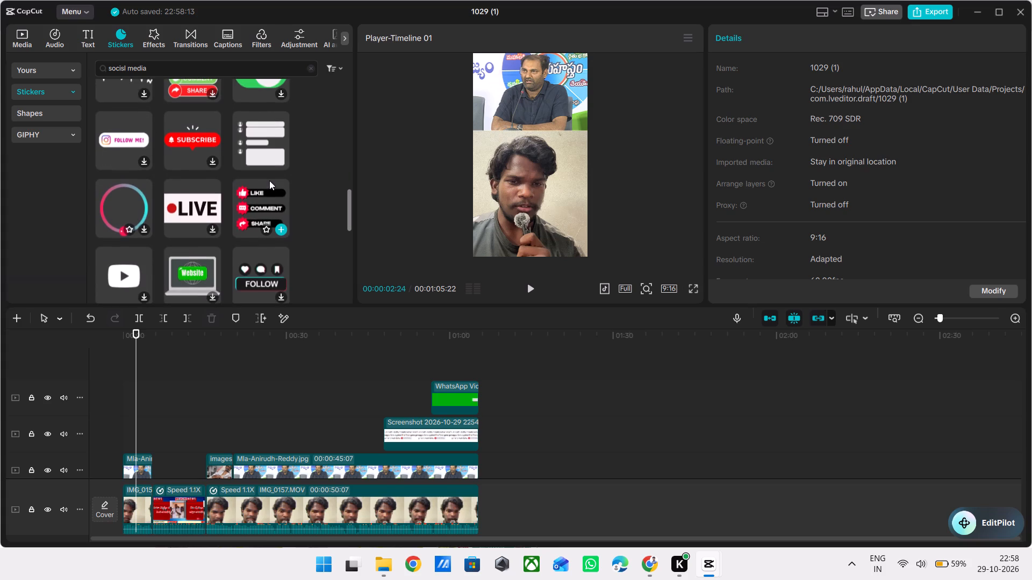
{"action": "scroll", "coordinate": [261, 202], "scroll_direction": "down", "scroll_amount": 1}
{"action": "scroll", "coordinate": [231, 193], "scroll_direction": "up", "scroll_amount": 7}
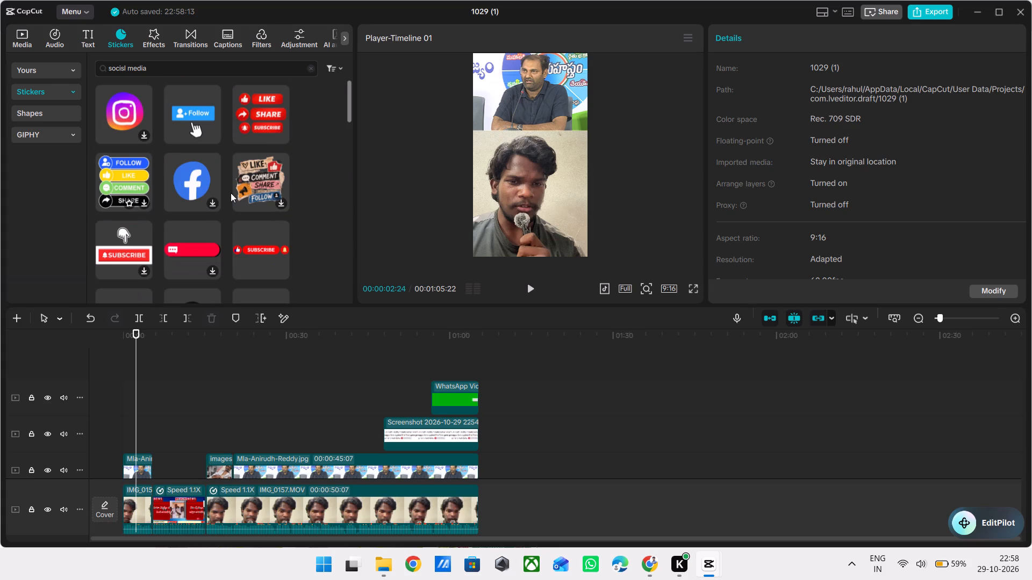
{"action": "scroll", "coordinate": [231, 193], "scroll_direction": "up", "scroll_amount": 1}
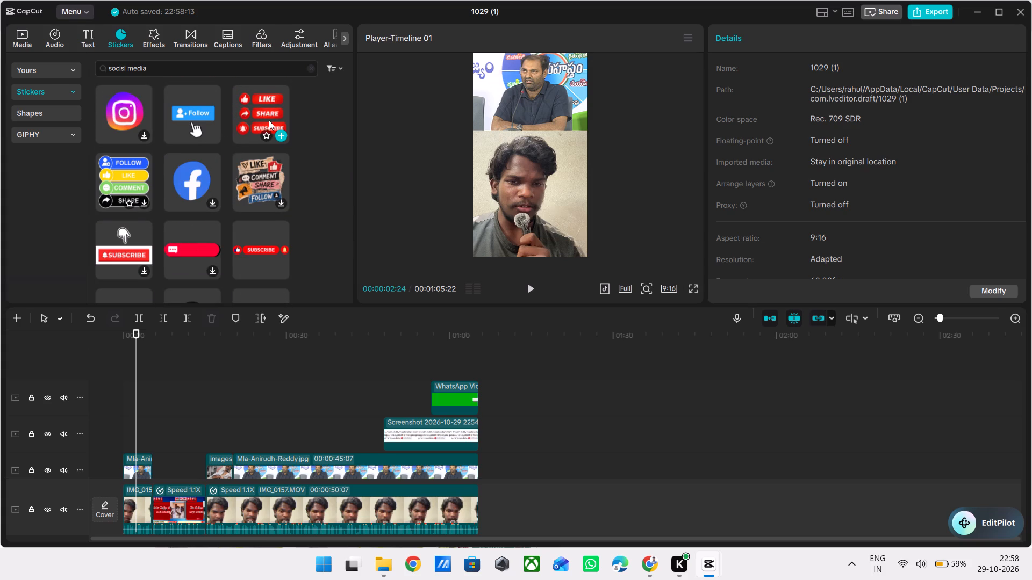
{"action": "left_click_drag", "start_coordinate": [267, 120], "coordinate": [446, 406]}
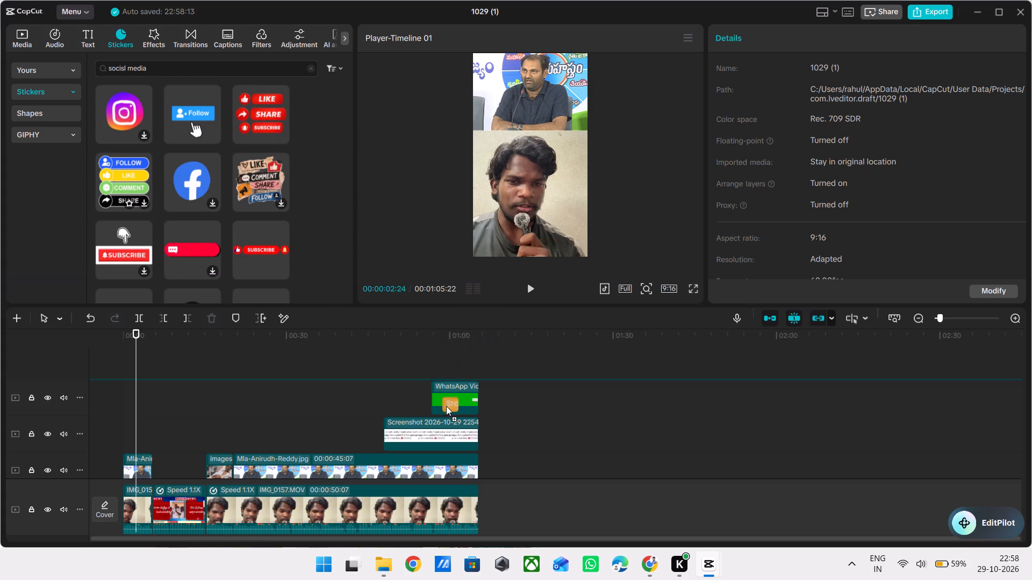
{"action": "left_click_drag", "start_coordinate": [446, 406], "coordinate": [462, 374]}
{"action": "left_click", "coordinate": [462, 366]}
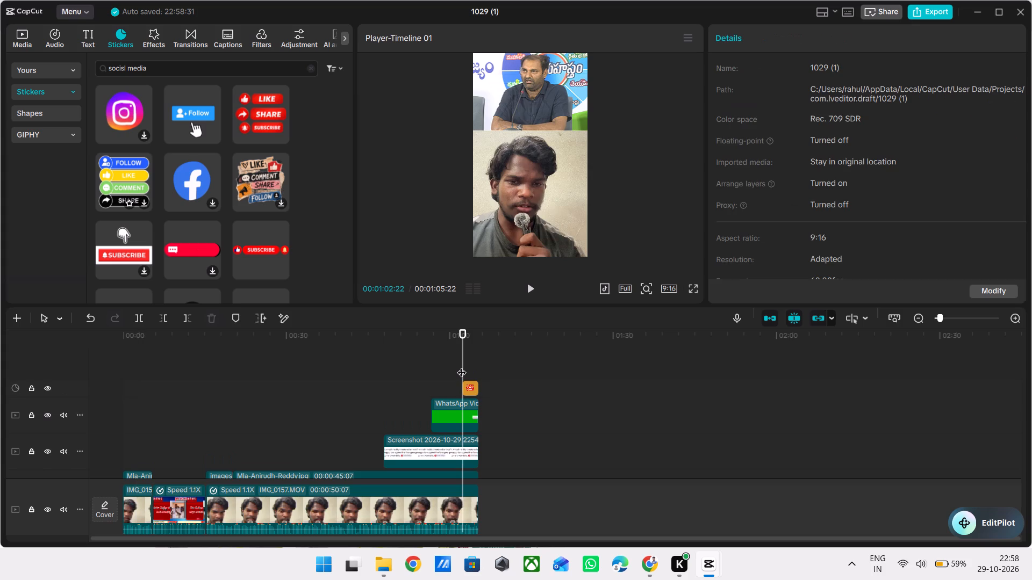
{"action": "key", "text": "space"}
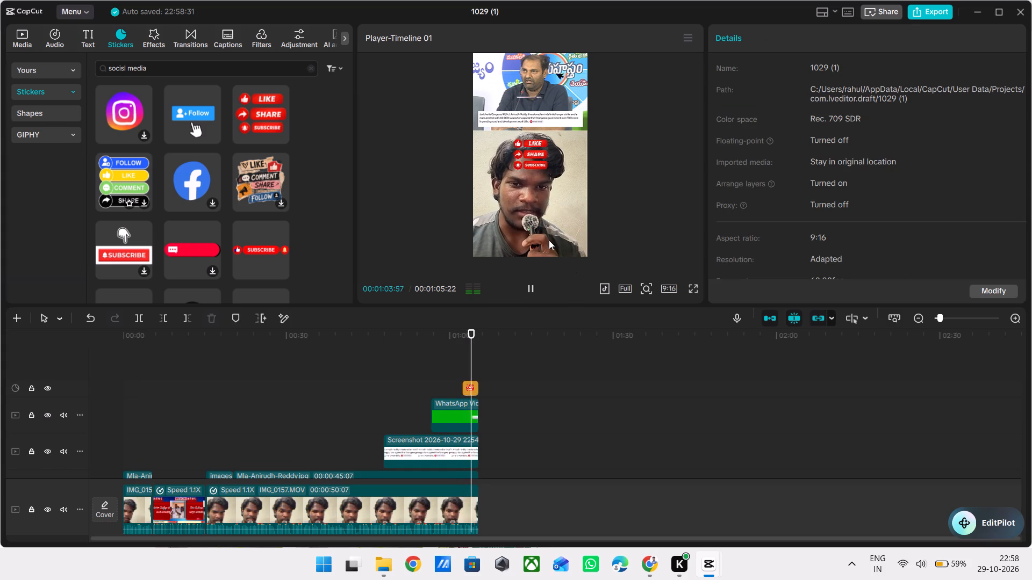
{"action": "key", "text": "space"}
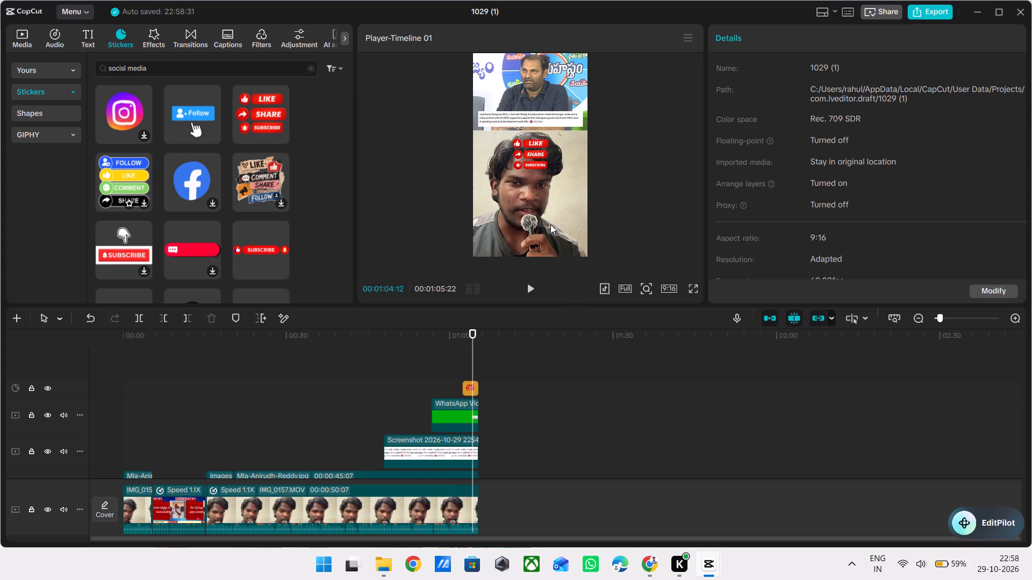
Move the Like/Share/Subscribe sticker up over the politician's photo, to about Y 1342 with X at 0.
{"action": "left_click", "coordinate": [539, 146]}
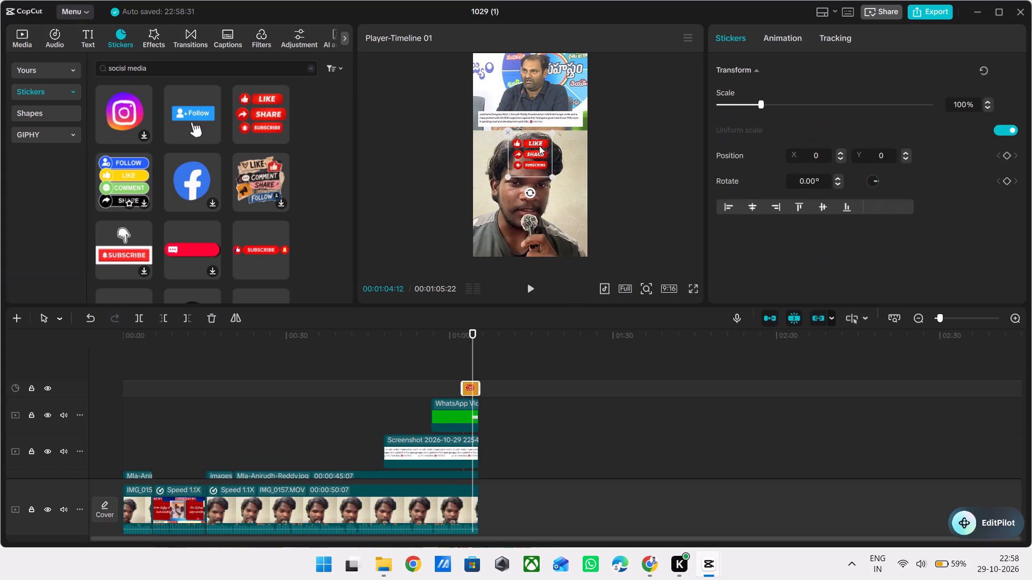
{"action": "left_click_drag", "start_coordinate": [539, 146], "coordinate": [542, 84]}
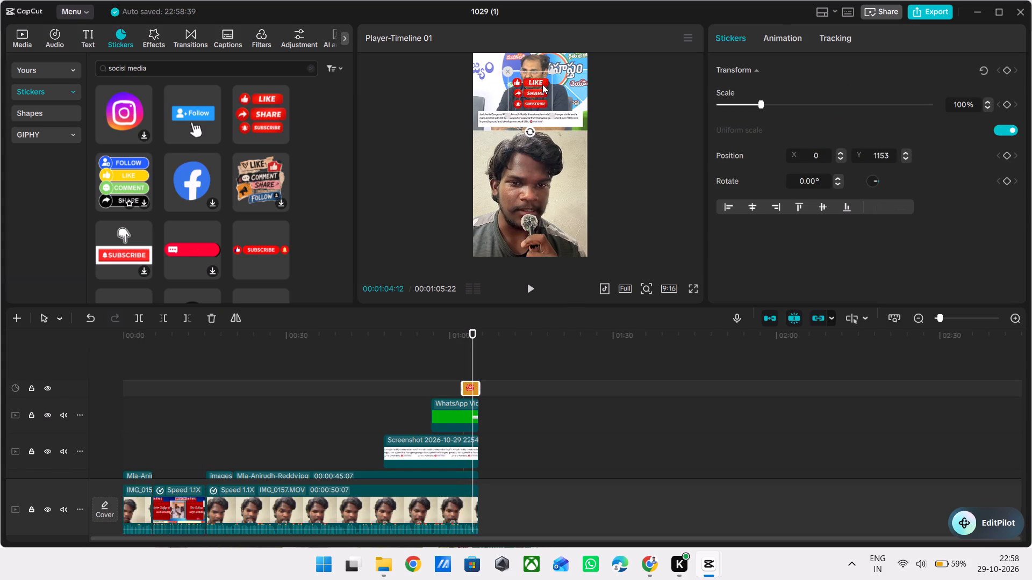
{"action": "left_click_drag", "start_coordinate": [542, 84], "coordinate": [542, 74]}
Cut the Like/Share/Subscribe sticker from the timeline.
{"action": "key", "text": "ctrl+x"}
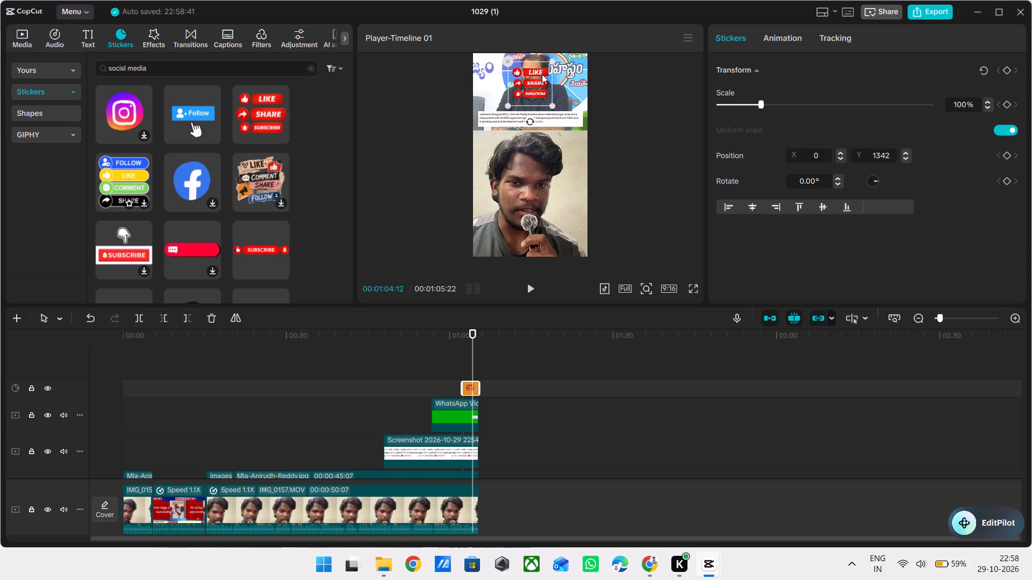
Play the ending, return the playhead to the start of the timeline, and play the edit from there.
{"action": "key", "text": "space"}
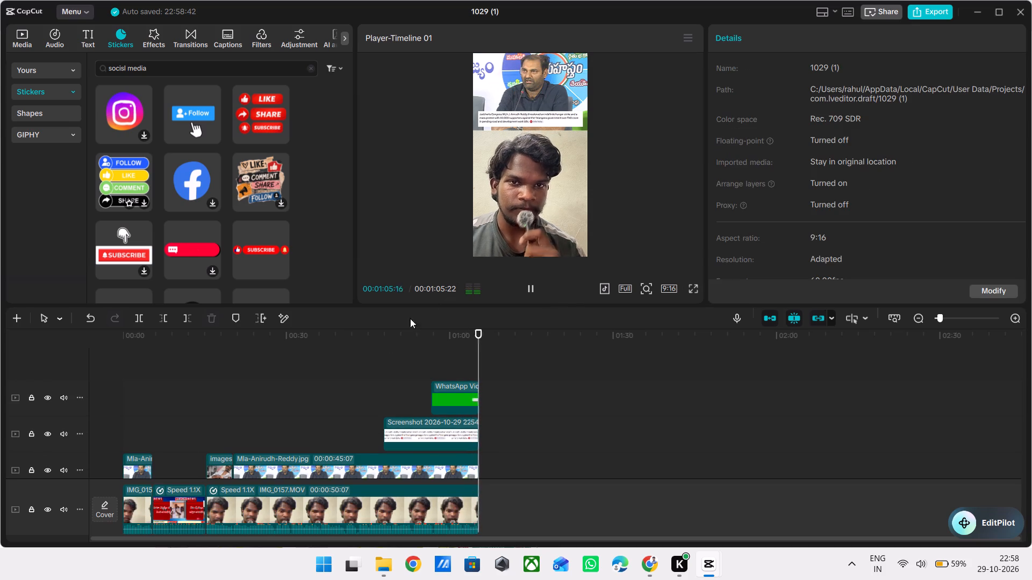
{"action": "left_click", "coordinate": [386, 345]}
{"action": "left_click_drag", "start_coordinate": [386, 345], "coordinate": [0, 364]}
{"action": "key", "text": "space"}
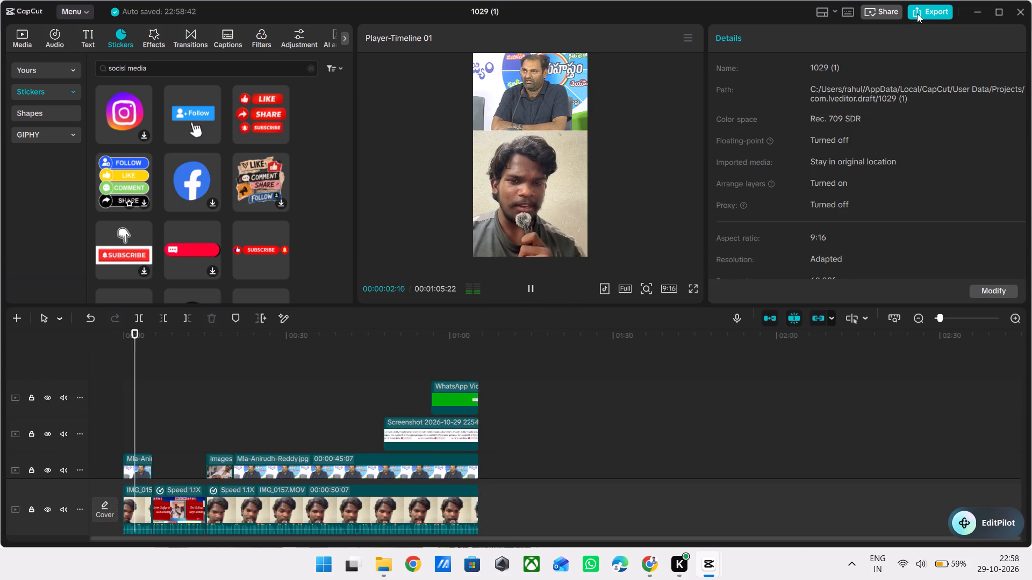
Stop playback at about 00:00:32 on the timeline, and close project 1029 (1) and the video editor.
{"action": "double_click", "coordinate": [298, 402]}
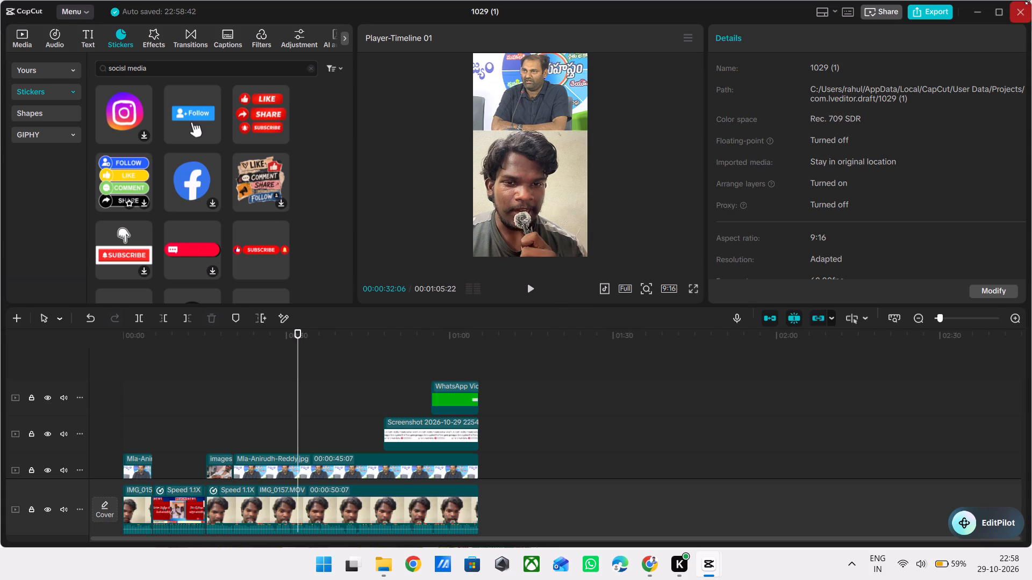
{"action": "left_click", "coordinate": [1021, 7]}
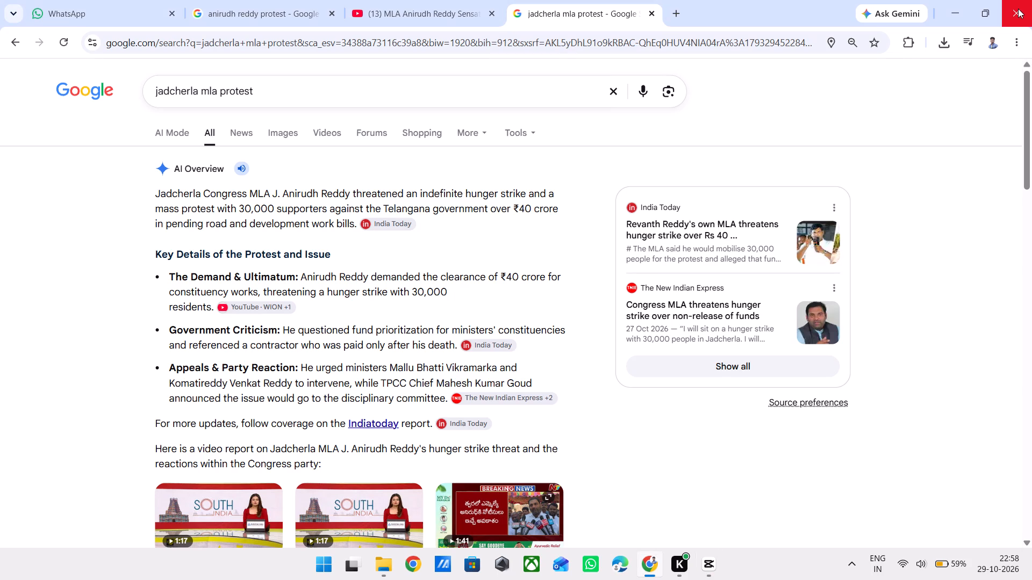
{"action": "left_click", "coordinate": [1007, 20]}
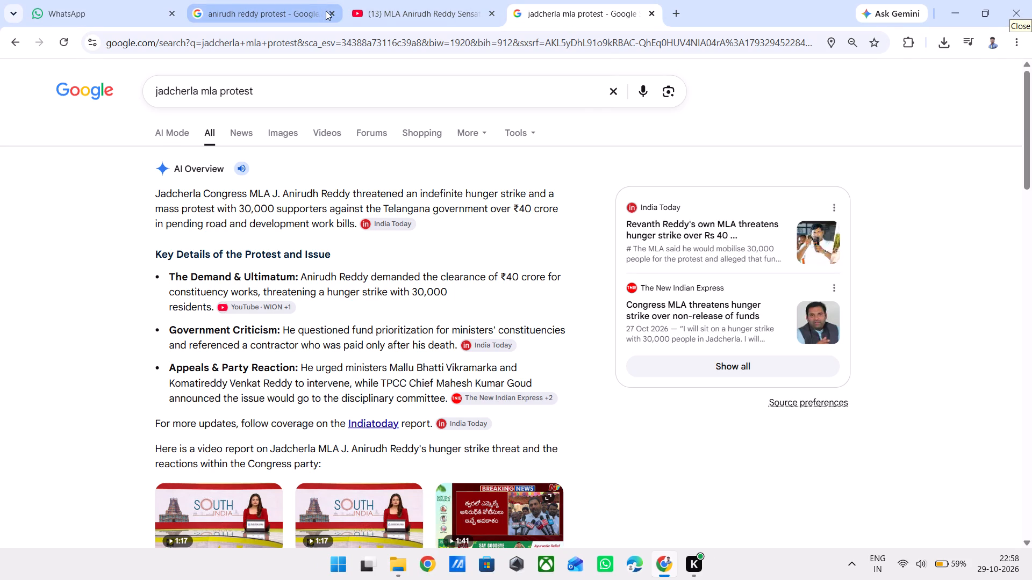
In Chrome, open the YouTube Studio channel dashboard in a new tab, closing the "jadcherla mla protest" search and TV9 video tabs.
{"action": "left_click", "coordinate": [651, 15]}
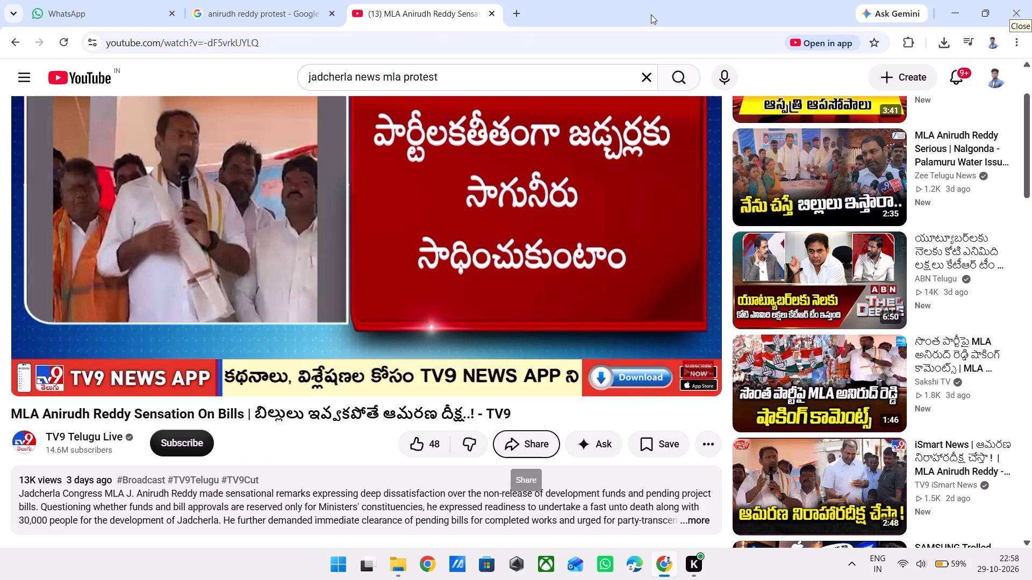
{"action": "left_click", "coordinate": [524, 14]}
{"action": "type", "text": "yt"}
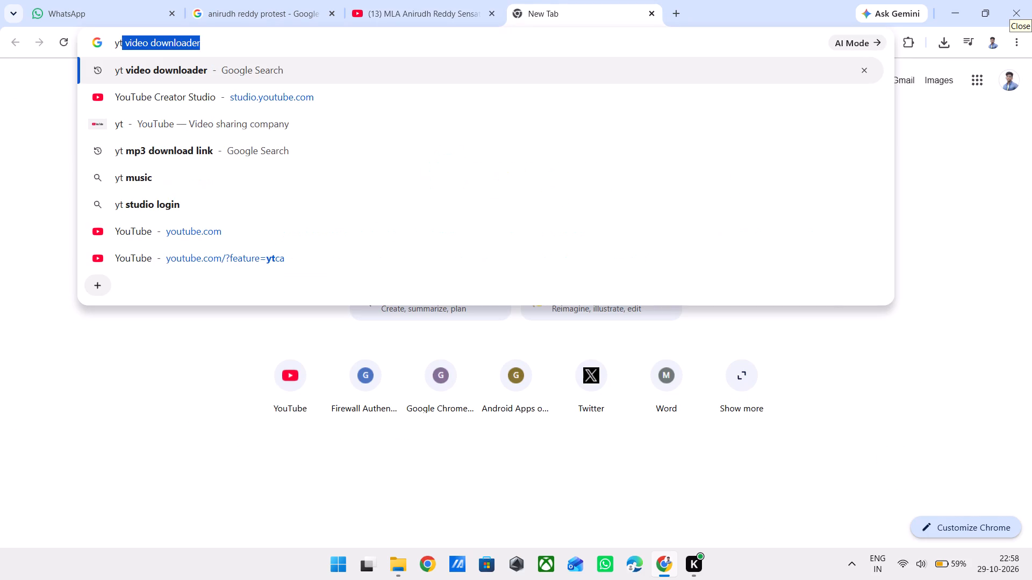
{"action": "key", "text": "Down"}
{"action": "key", "text": "Return"}
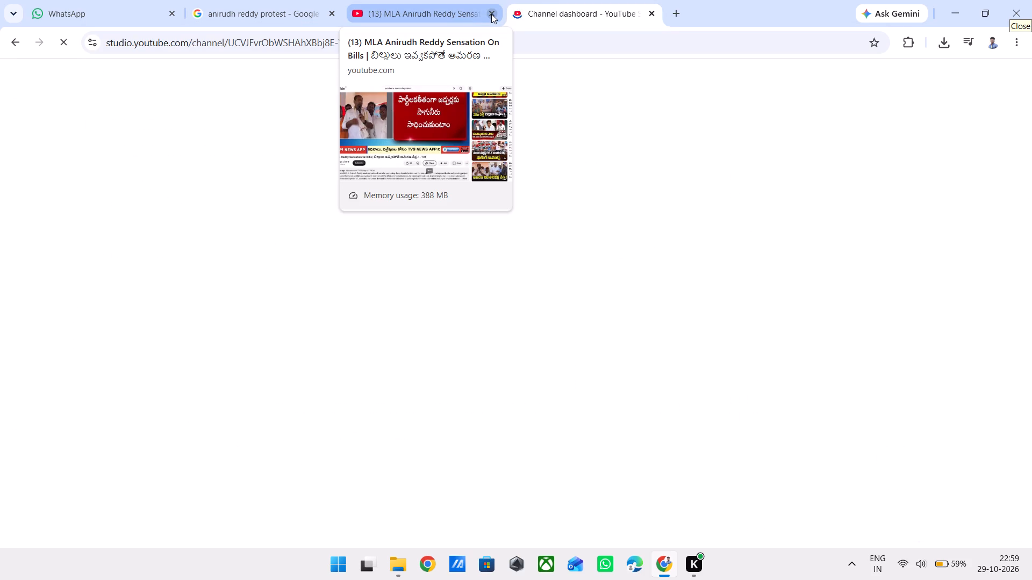
{"action": "left_click", "coordinate": [489, 16]}
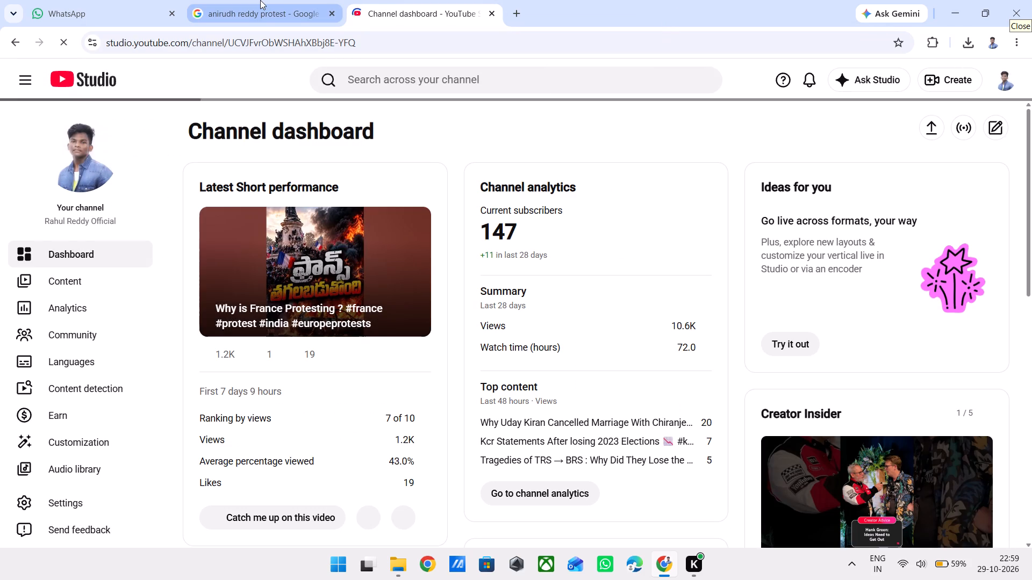
Open YouTube Studio's video upload window and its file chooser on Downloads, and dismiss the chooser without picking a file.
{"action": "left_click", "coordinate": [927, 129]}
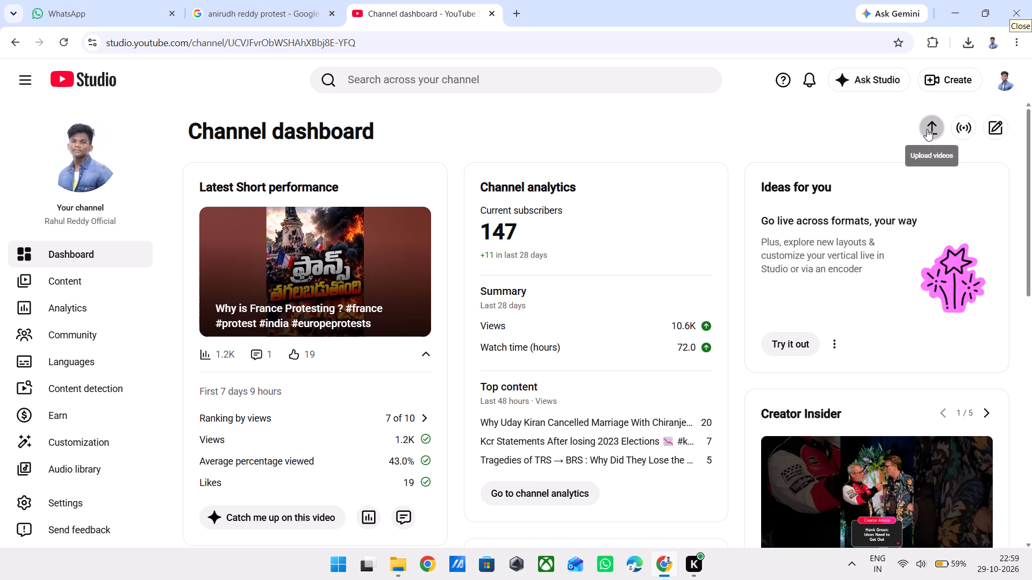
{"action": "left_click", "coordinate": [514, 372]}
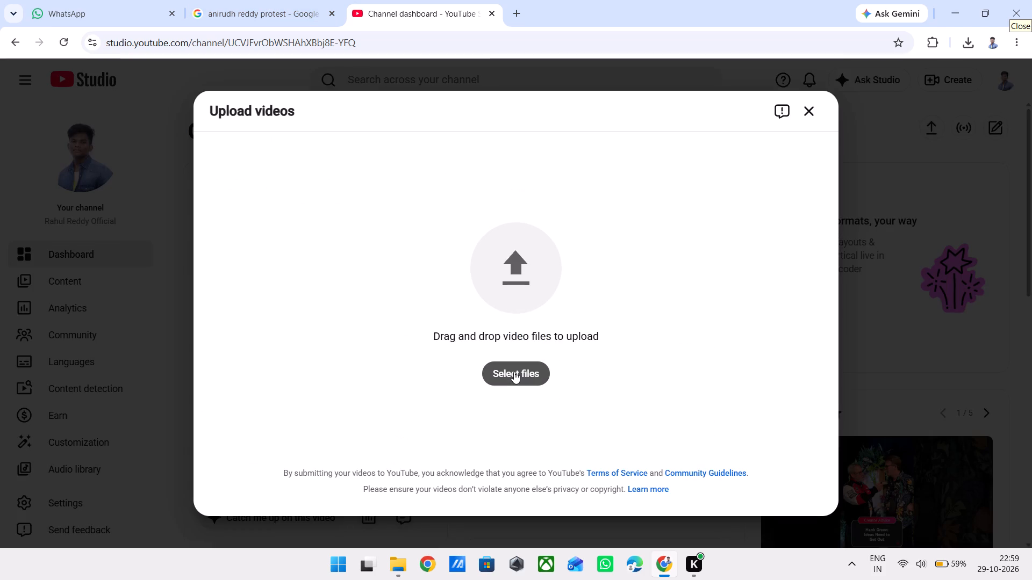
{"action": "left_click", "coordinate": [403, 292]}
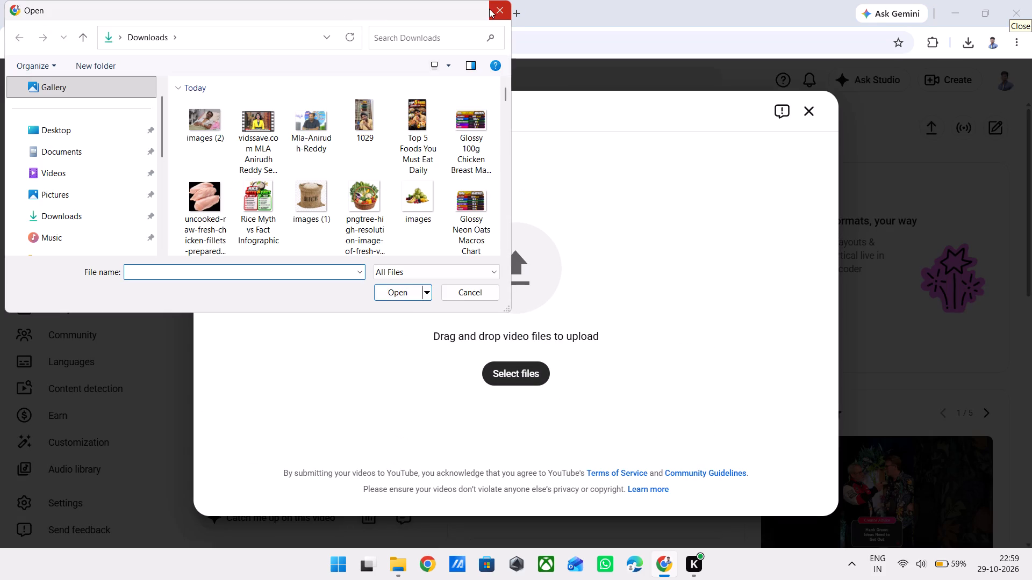
{"action": "left_click", "coordinate": [491, 5]}
Bring up the "anirudh reddy protest" image search tab.
{"action": "left_click", "coordinate": [306, 0]}
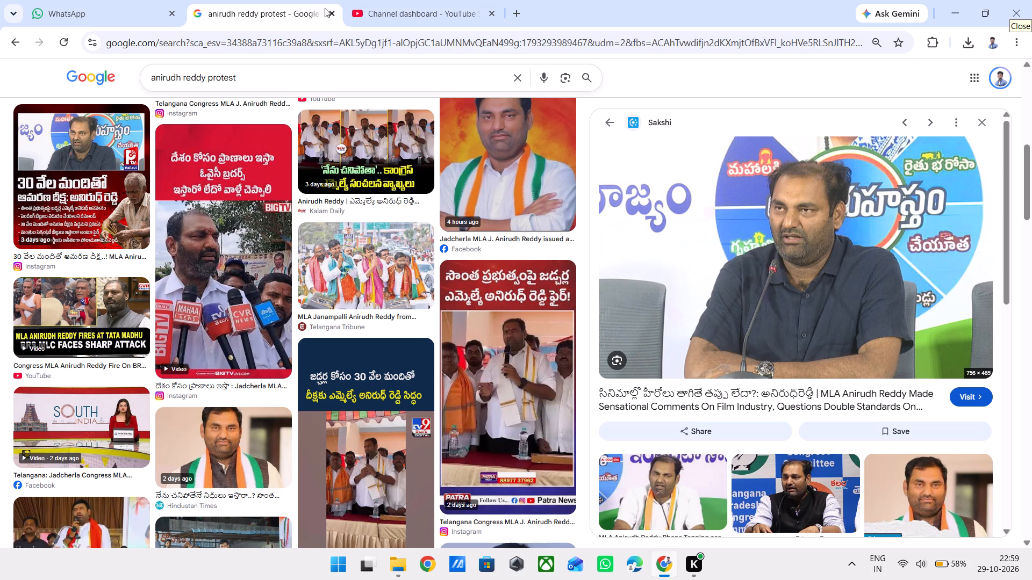
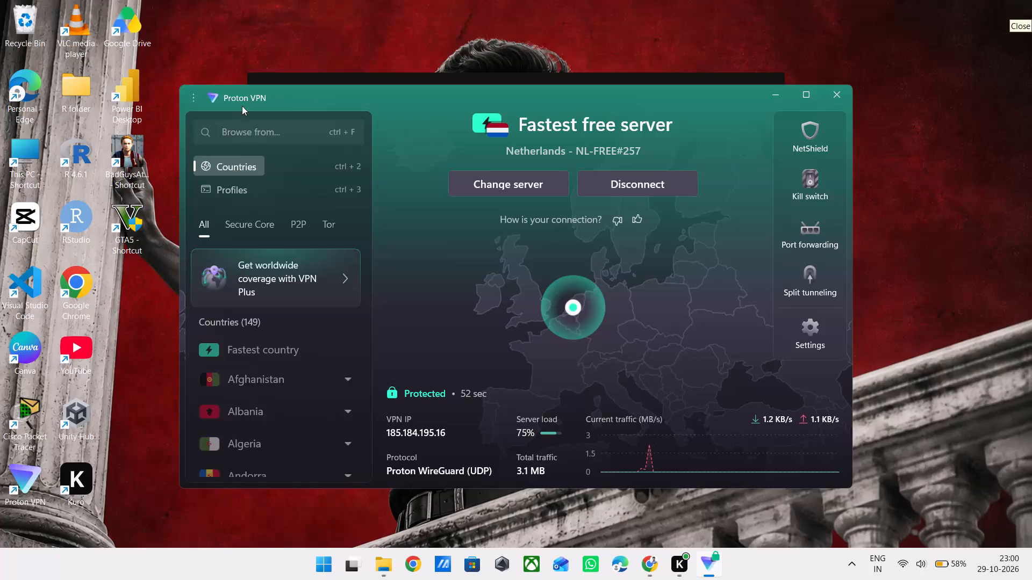
Open project 1029 (1) in CapCut and play its first three seconds.
{"action": "double_click", "coordinate": [17, 211]}
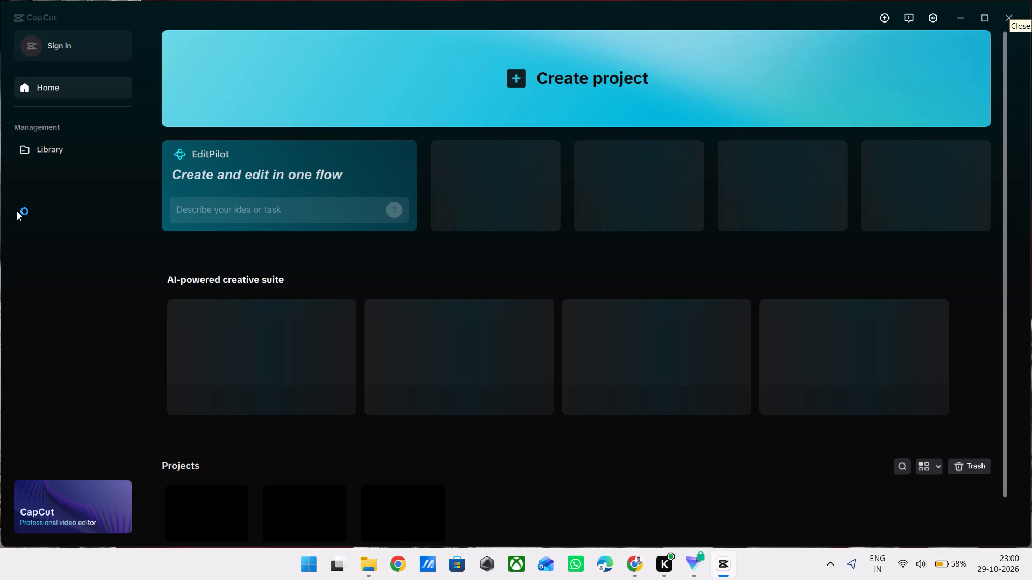
{"action": "scroll", "coordinate": [333, 410], "scroll_direction": "down", "scroll_amount": 6}
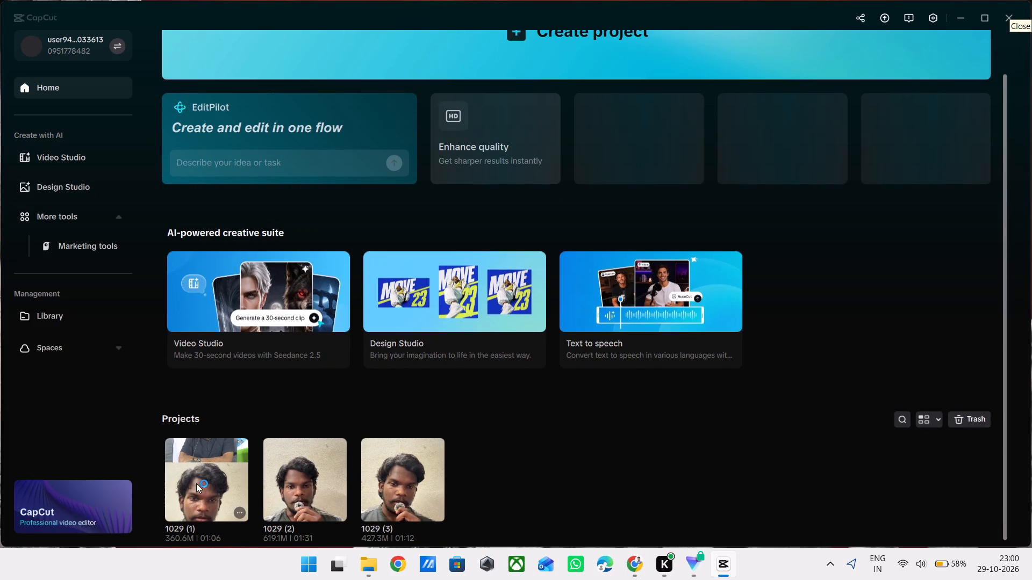
{"action": "left_click", "coordinate": [196, 483]}
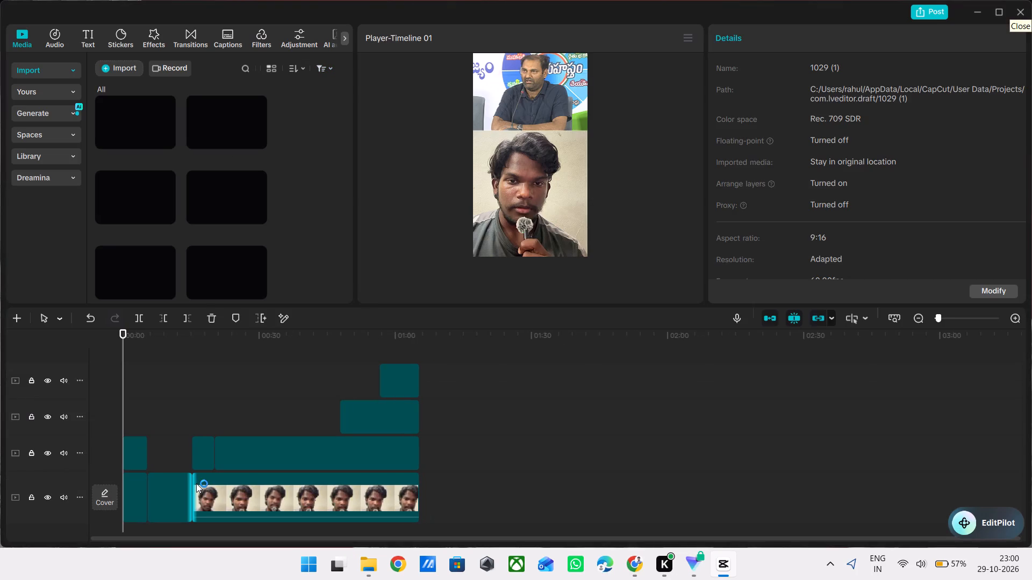
{"action": "key", "text": "space"}
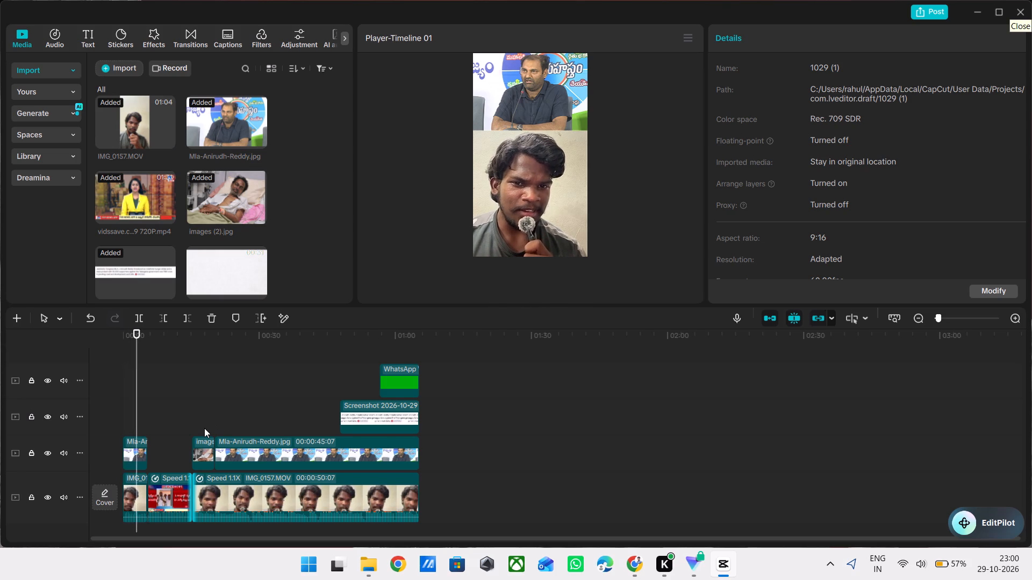
{"action": "key", "text": "space"}
Apply Enhance audio with noise reduction, voice enhancement and loudness normalization to both IMG_0157.MOV clips on the main track.
{"action": "left_click", "coordinate": [132, 495]}
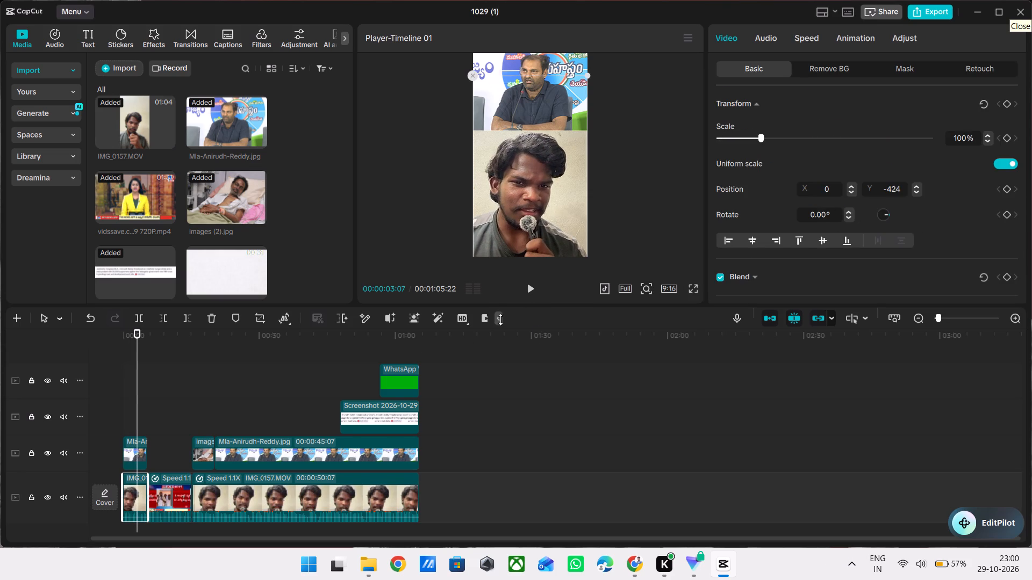
{"action": "left_click", "coordinate": [500, 320]}
{"action": "left_click", "coordinate": [482, 316]}
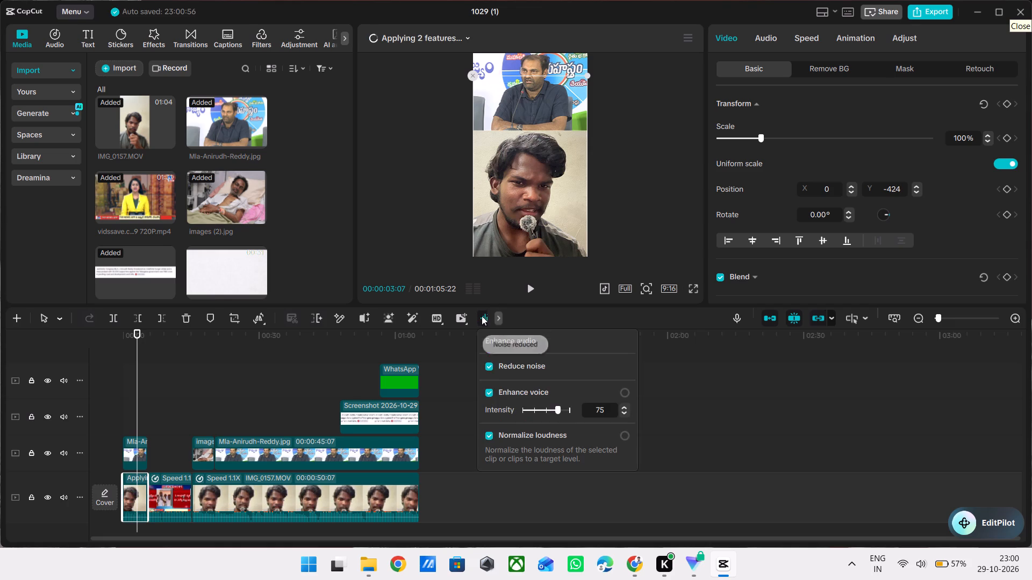
{"action": "left_click", "coordinate": [263, 501]}
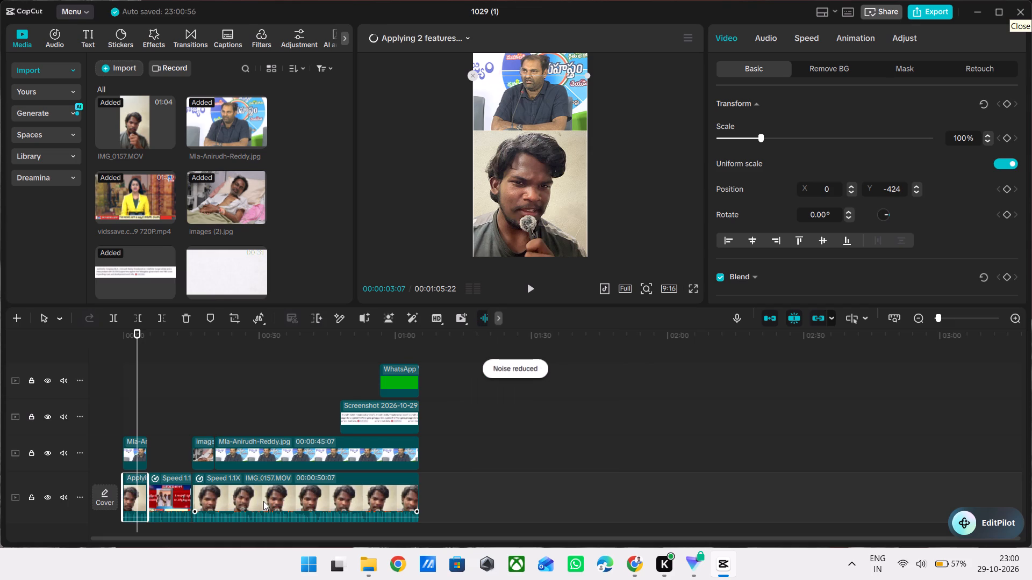
{"action": "left_click", "coordinate": [483, 317]}
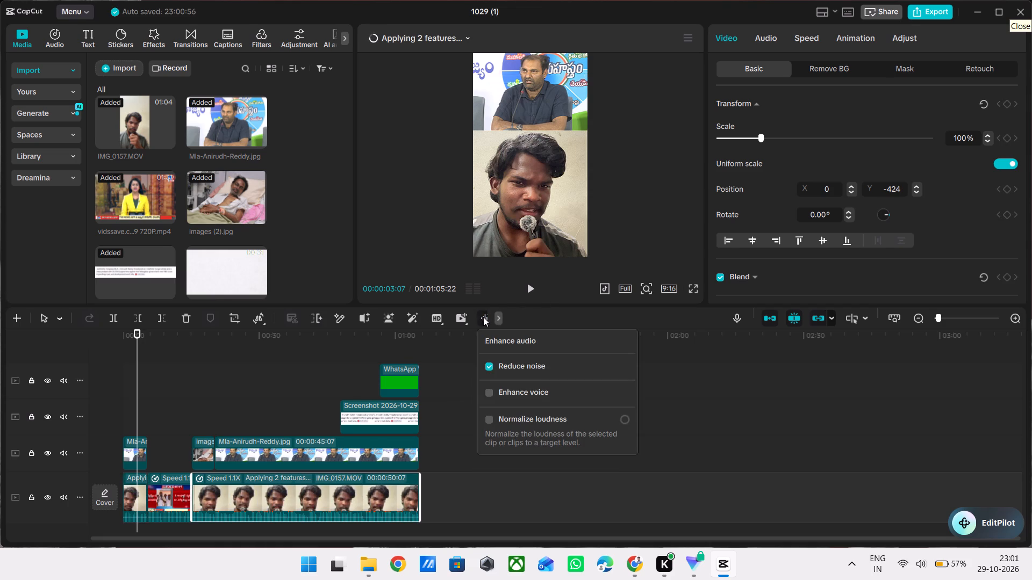
Play the short from the start, check the audio enhancement progress partway, and watch the rest through to the end full screen.
{"action": "left_click", "coordinate": [250, 407]}
{"action": "left_click_drag", "start_coordinate": [250, 407], "coordinate": [61, 412]}
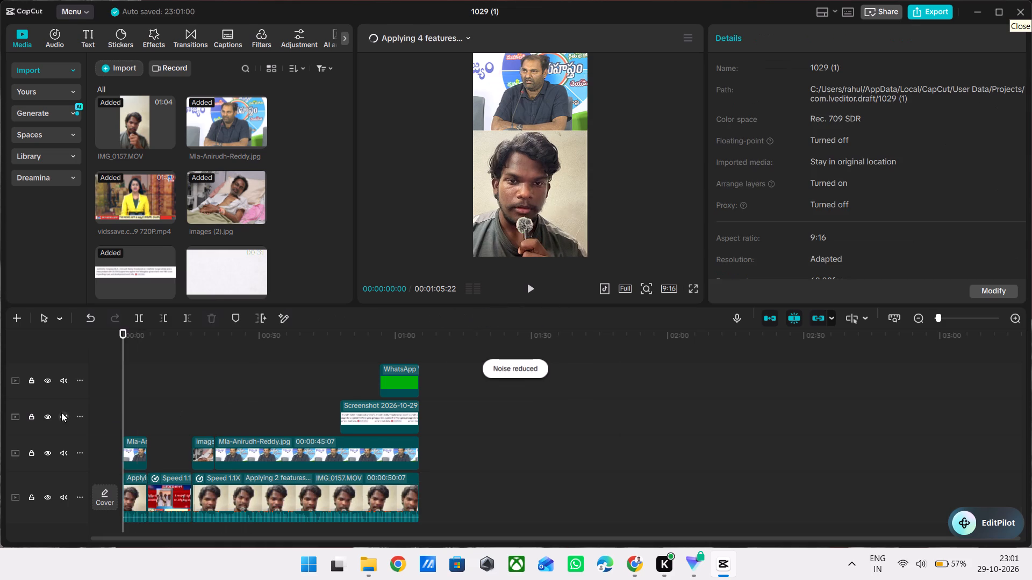
{"action": "scroll", "coordinate": [210, 402], "scroll_direction": "up", "scroll_amount": 15, "text": "ctrl"}
{"action": "scroll", "coordinate": [210, 402], "scroll_direction": "down", "scroll_amount": 2}
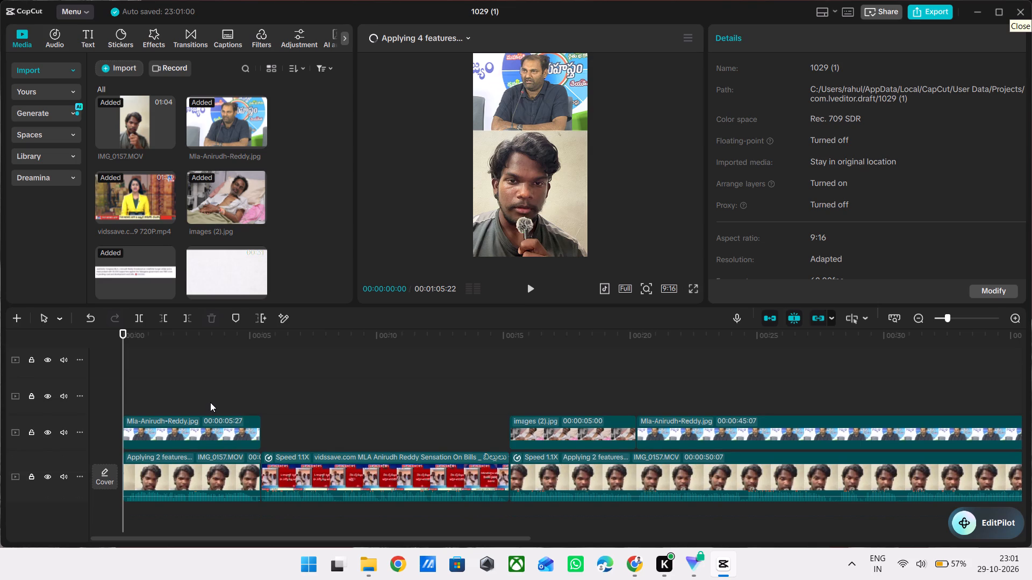
{"action": "key", "text": "space"}
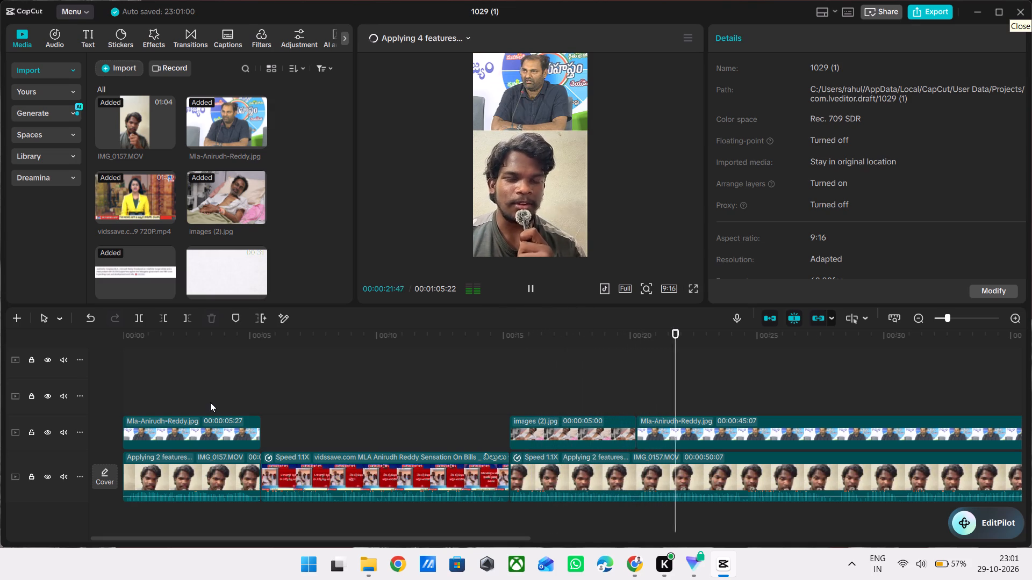
{"action": "left_click", "coordinate": [469, 36]}
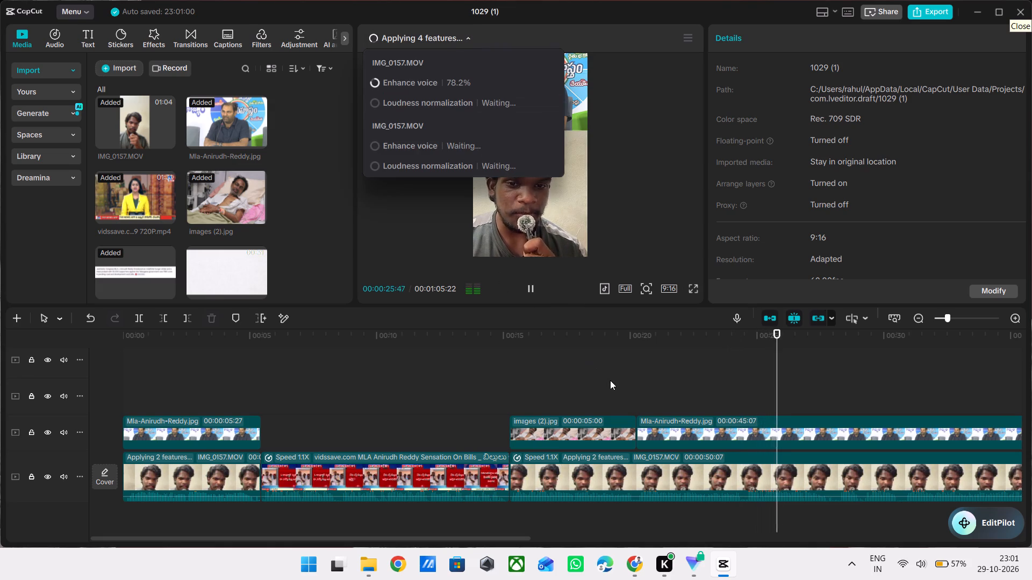
{"action": "left_click", "coordinate": [712, 365]}
{"action": "left_click_drag", "start_coordinate": [712, 365], "coordinate": [865, 385]}
{"action": "key", "text": "space"}
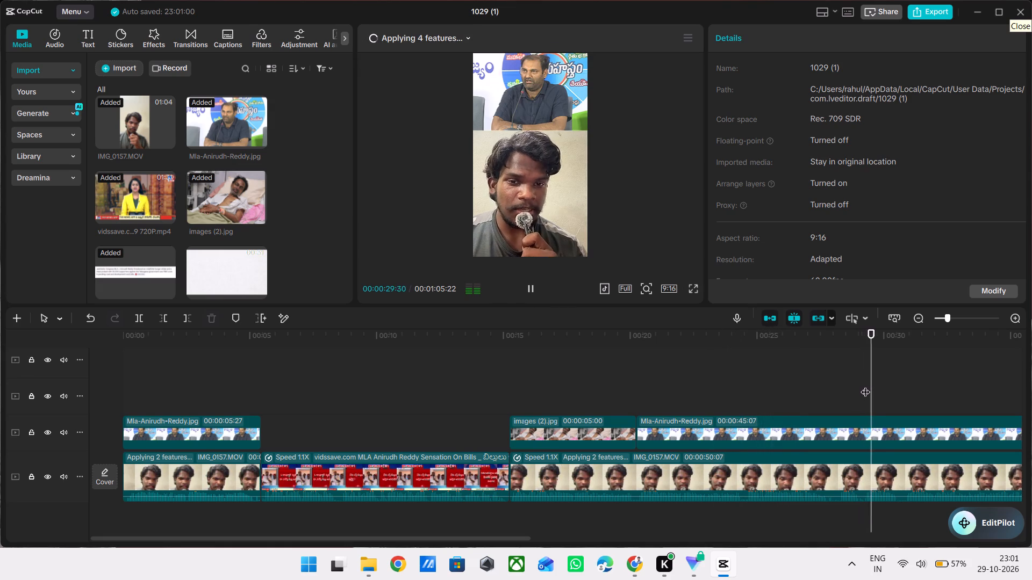
{"action": "scroll", "coordinate": [550, 461], "scroll_direction": "down", "scroll_amount": 11, "text": "ctrl"}
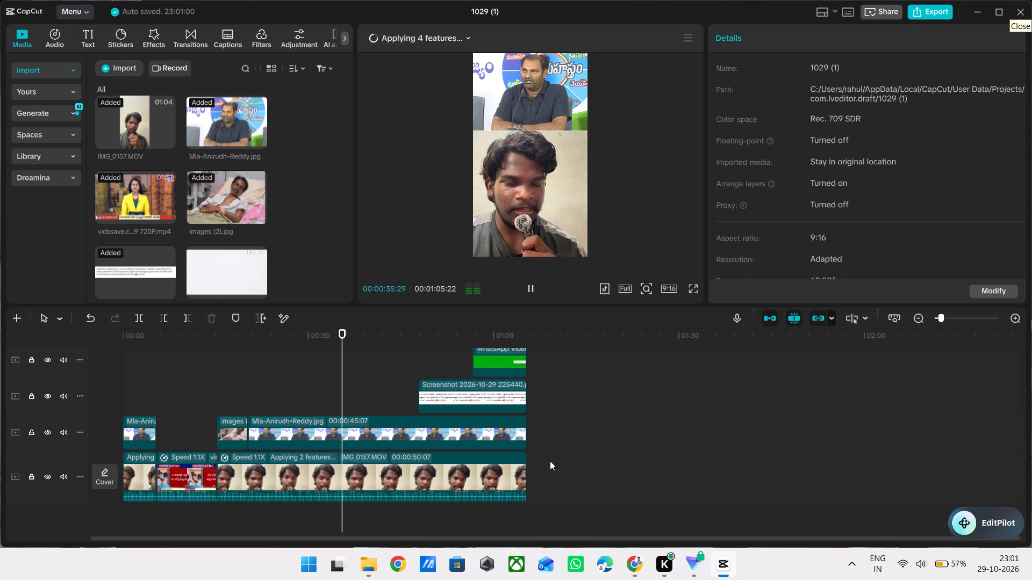
{"action": "left_click", "coordinate": [694, 290]}
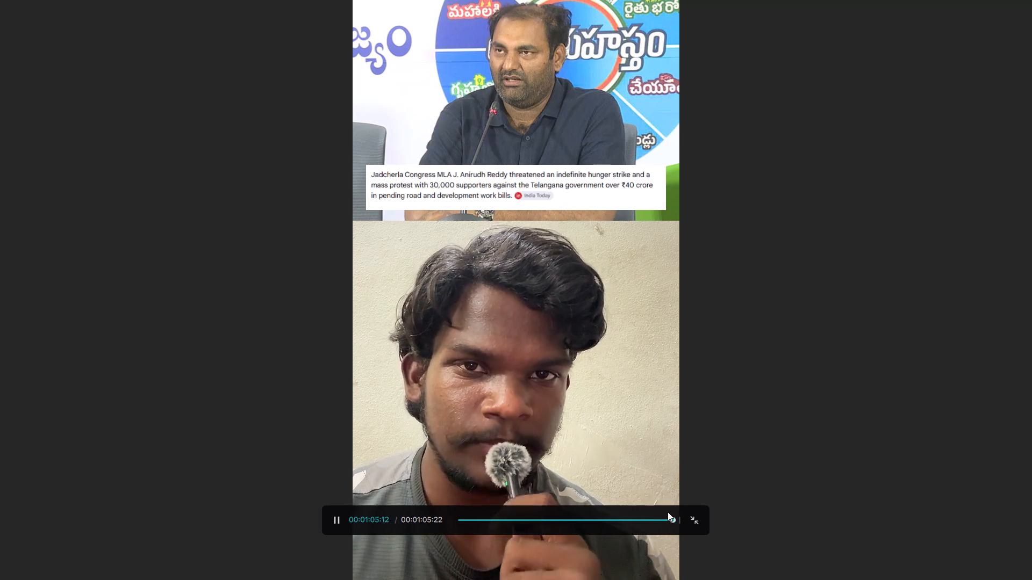
{"action": "key", "text": "Escape"}
Replay the ending from the start of the WhatsApp video overlay, viewing the comment animation full screen.
{"action": "scroll", "coordinate": [526, 477], "scroll_direction": "up", "scroll_amount": 1}
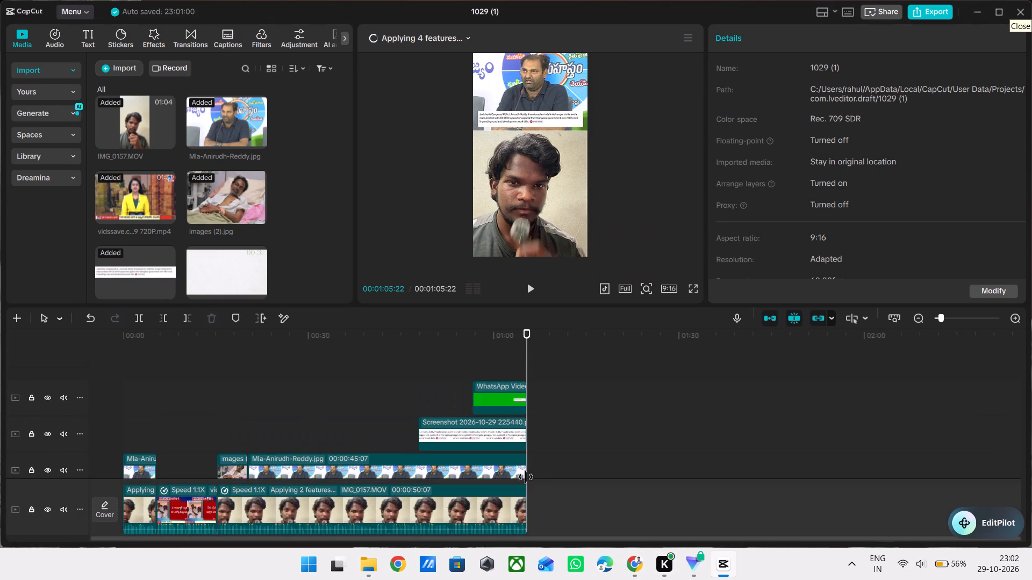
{"action": "left_click", "coordinate": [474, 376]}
{"action": "key", "text": "space"}
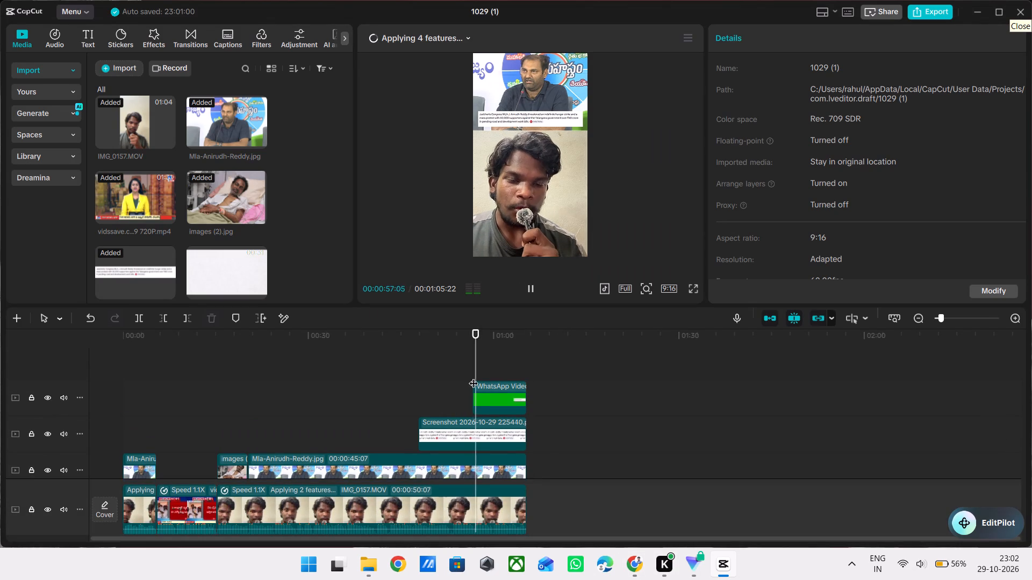
{"action": "left_click", "coordinate": [485, 387]}
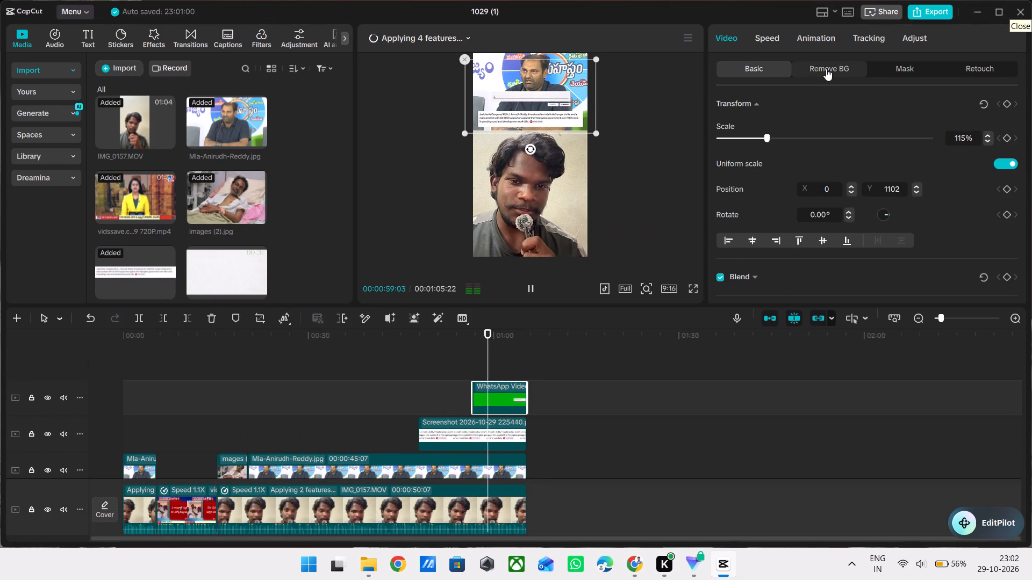
{"action": "left_click", "coordinate": [691, 277]}
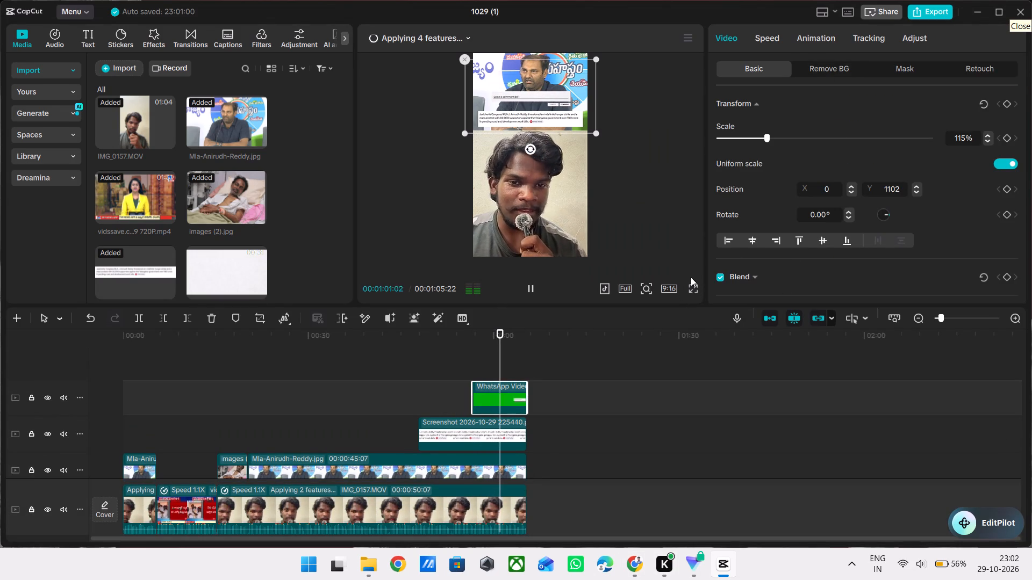
{"action": "left_click", "coordinate": [691, 286]}
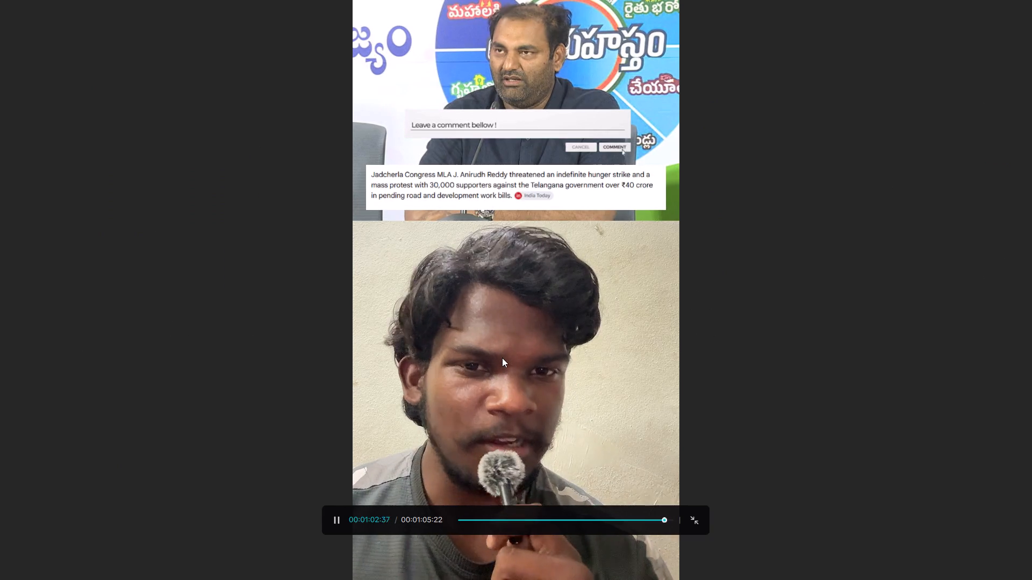
{"action": "key", "text": "Escape"}
{"action": "scroll", "coordinate": [362, 408], "scroll_direction": "down", "scroll_amount": 5, "text": "ctrl"}
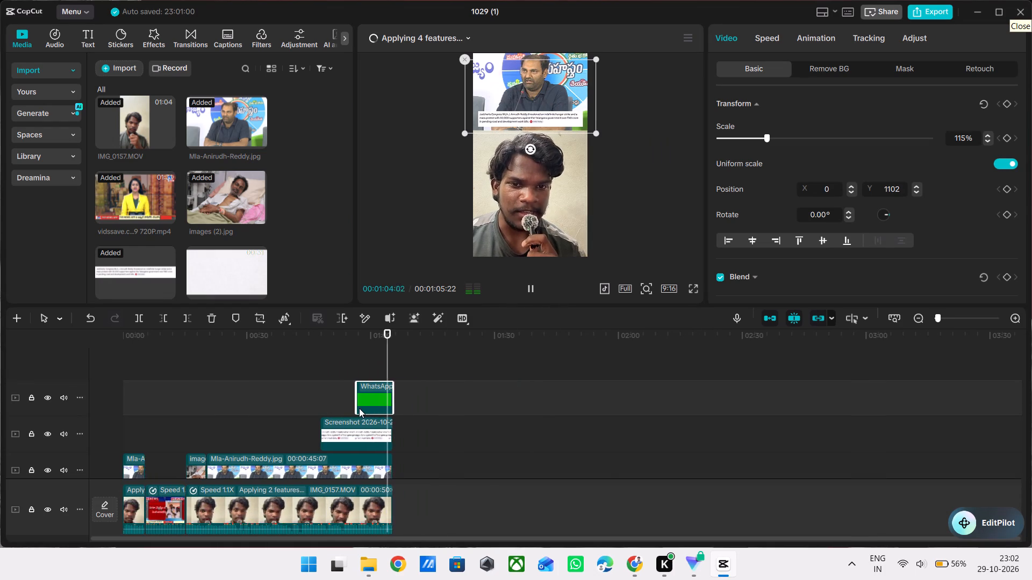
Apply the automatic wand enhancement to the long IMG_0157.MOV clip and the opening IMG_0157.MOV clip, and return the playhead to the start.
{"action": "triple_click", "coordinate": [316, 403]}
{"action": "left_click", "coordinate": [354, 498]}
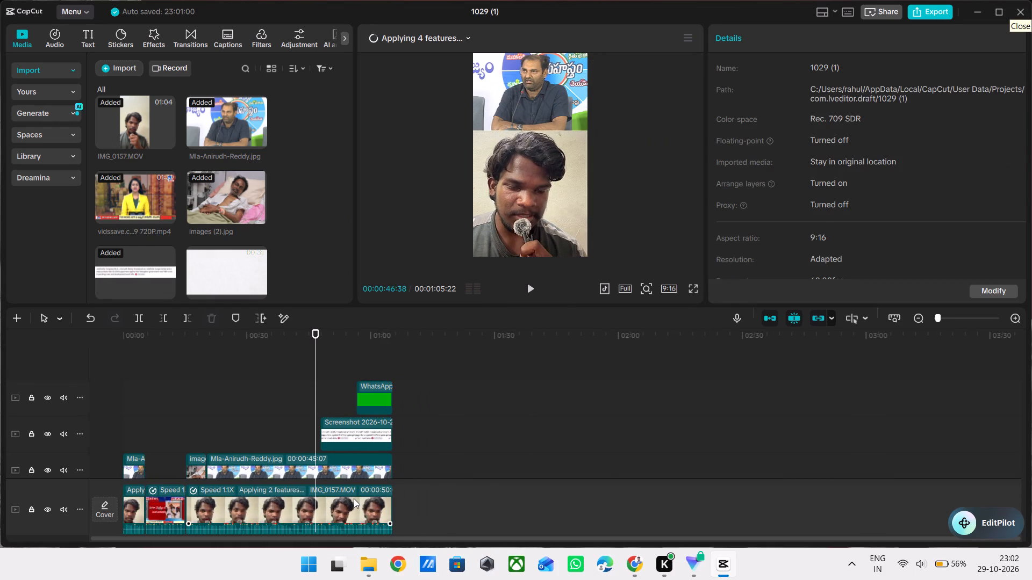
{"action": "left_click", "coordinate": [434, 321]}
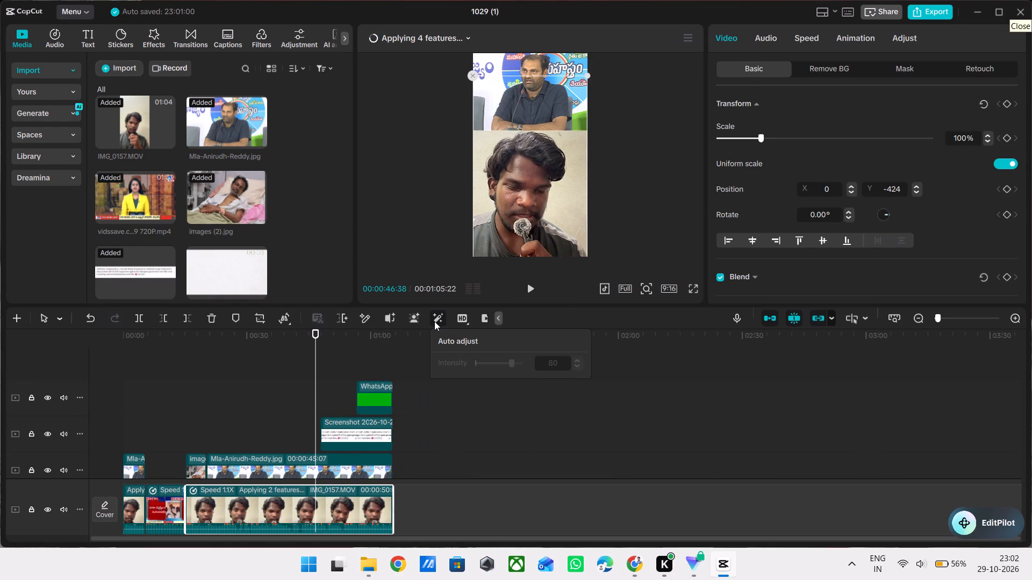
{"action": "left_click", "coordinate": [303, 393]}
{"action": "left_click_drag", "start_coordinate": [303, 393], "coordinate": [96, 391]}
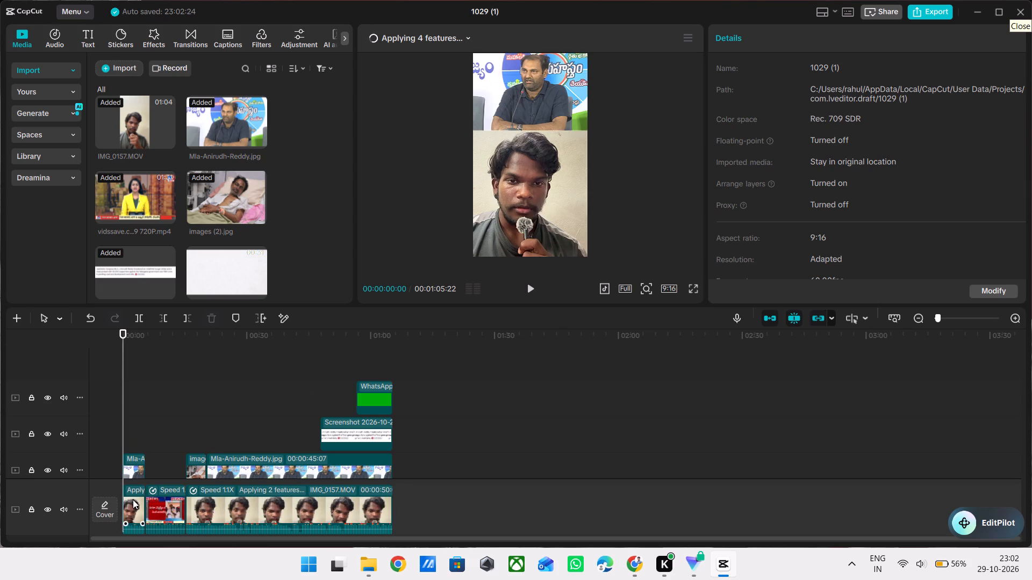
{"action": "left_click", "coordinate": [134, 499]}
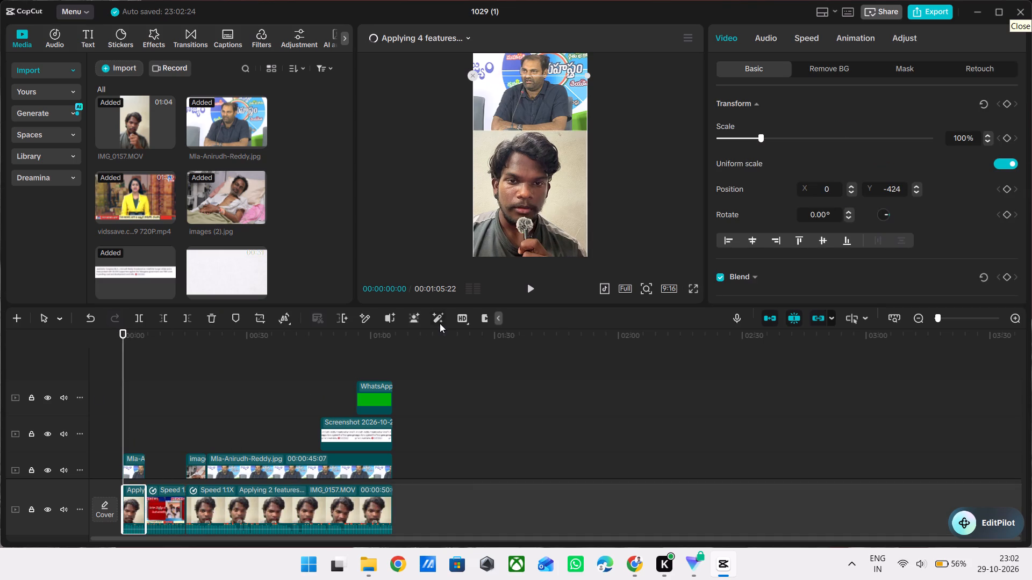
{"action": "left_click", "coordinate": [441, 322]}
{"action": "left_click", "coordinate": [147, 396]}
{"action": "left_click_drag", "start_coordinate": [147, 396], "coordinate": [92, 396]}
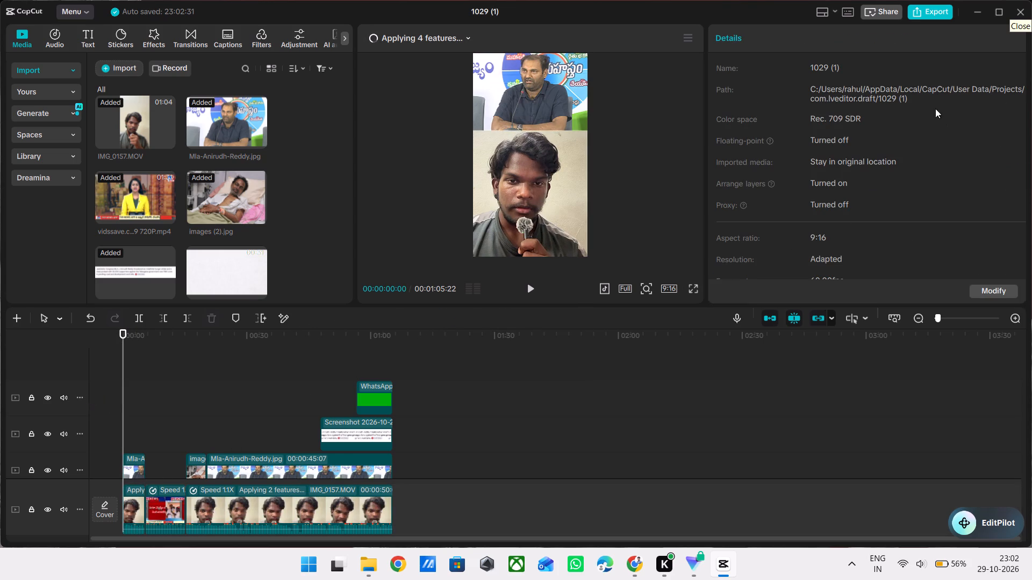
Close and reopen project 1029 (1), play its opening full screen, and stop at about 00:00:34 on the timeline.
{"action": "left_click", "coordinate": [1021, 10]}
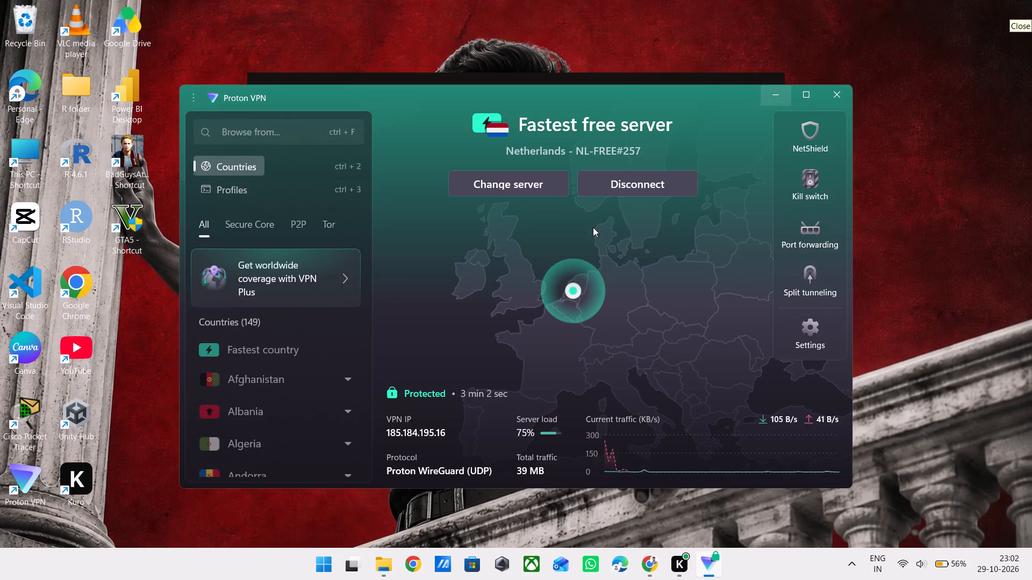
{"action": "scroll", "coordinate": [321, 461], "scroll_direction": "down", "scroll_amount": 3}
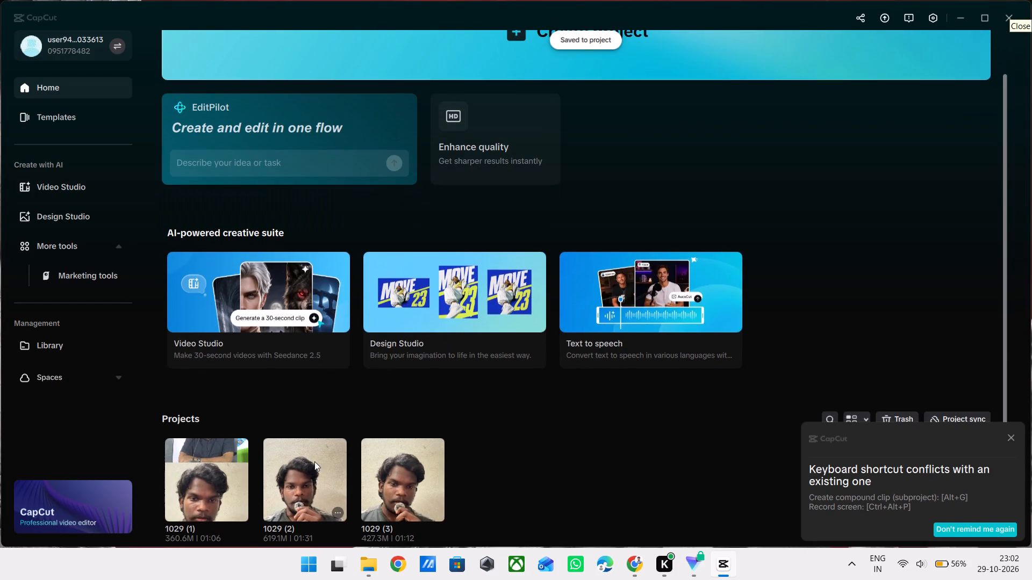
{"action": "left_click", "coordinate": [199, 502]}
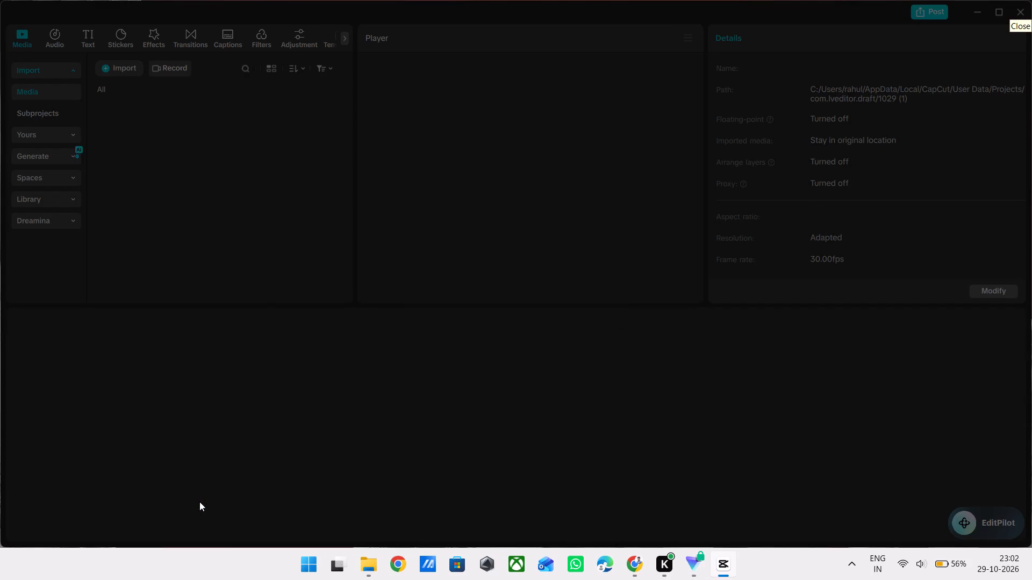
{"action": "key", "text": "space"}
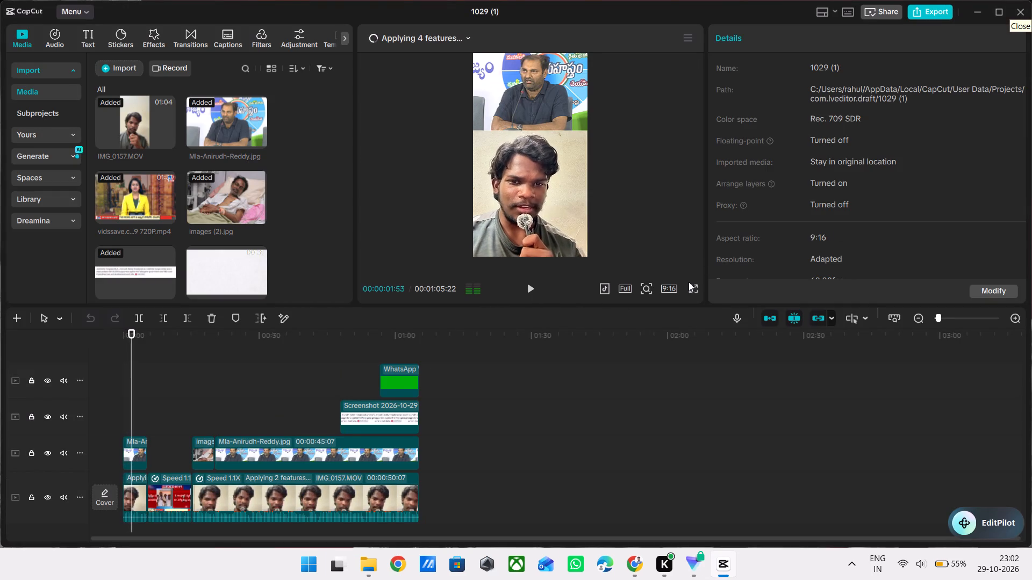
{"action": "left_click", "coordinate": [691, 289]}
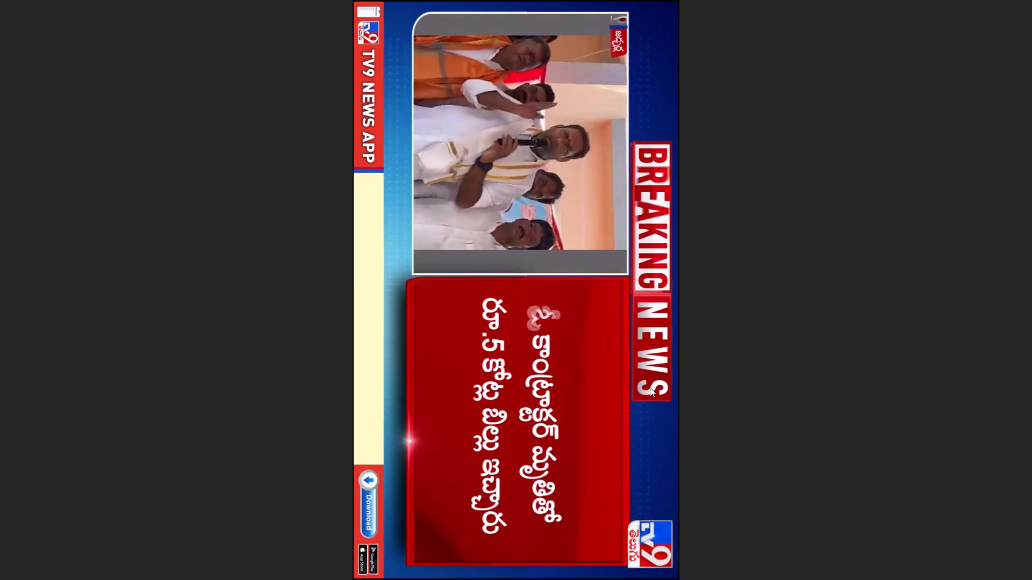
{"action": "key", "text": "Escape"}
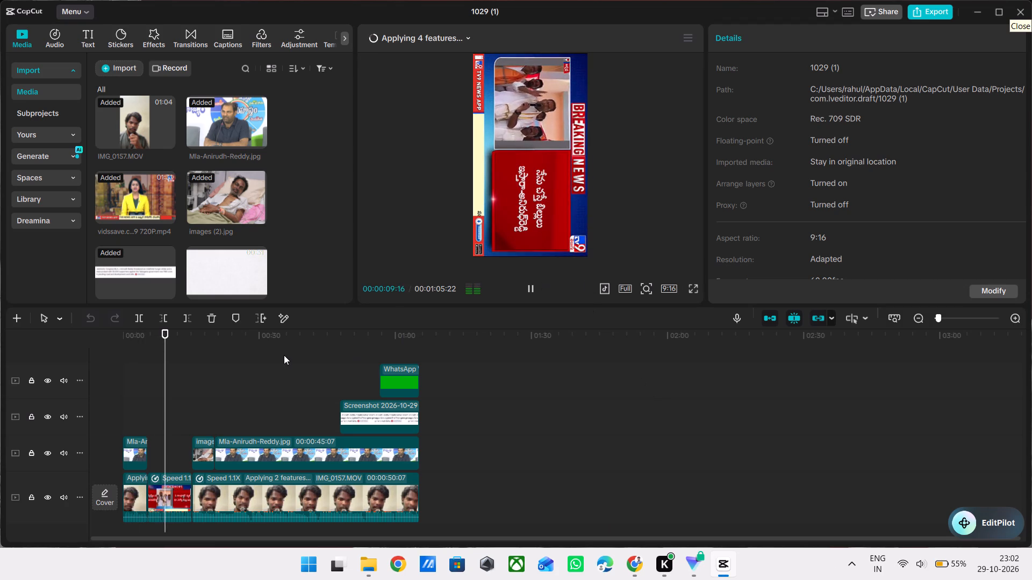
{"action": "left_click", "coordinate": [279, 355]}
Stop the queued Enhance voice and Loudness normalization for the long IMG_0157.MOV clip, and recheck the remaining enhancement progress.
{"action": "left_click", "coordinate": [458, 36]}
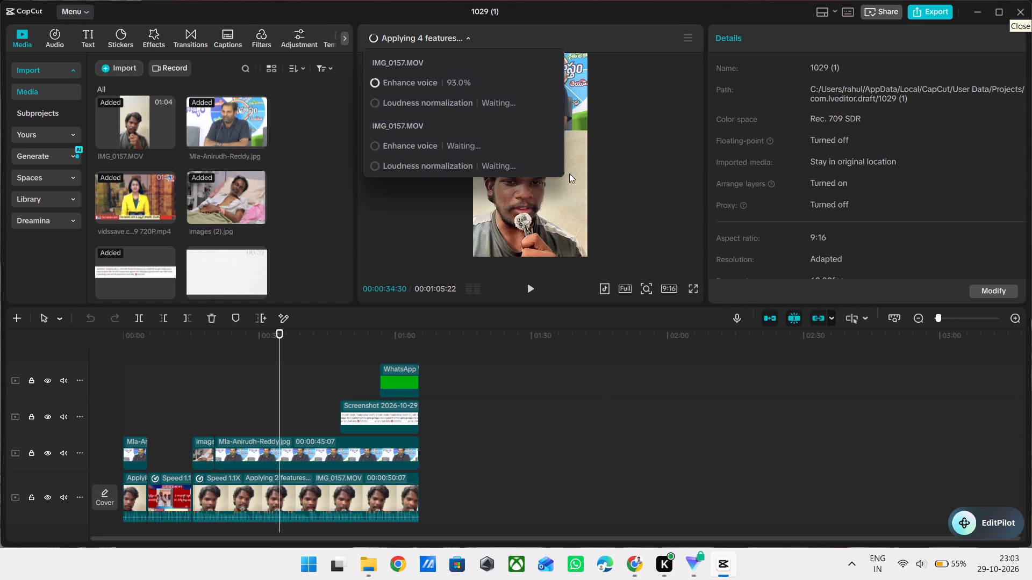
{"action": "left_click", "coordinate": [548, 147]}
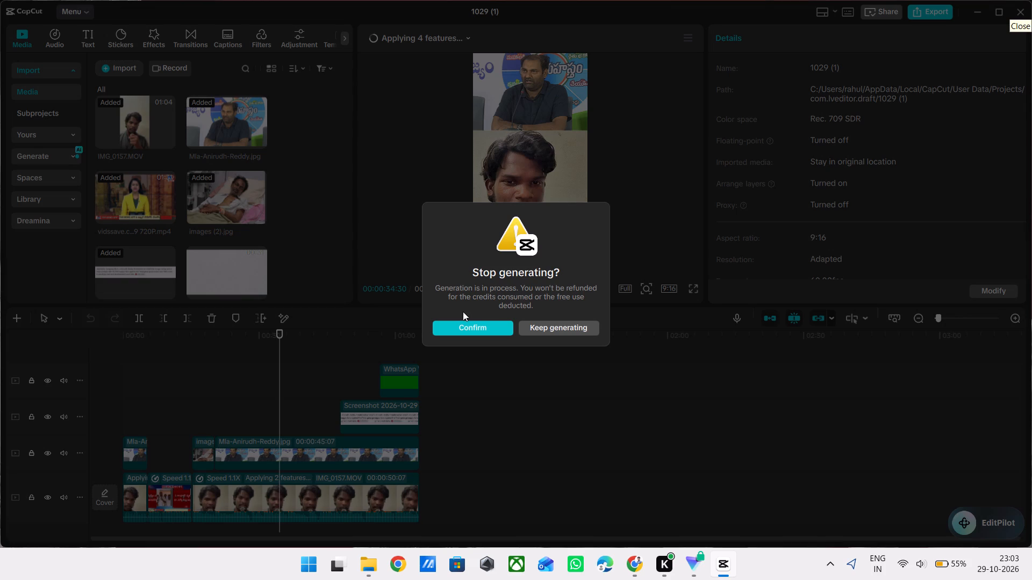
{"action": "left_click", "coordinate": [471, 322]}
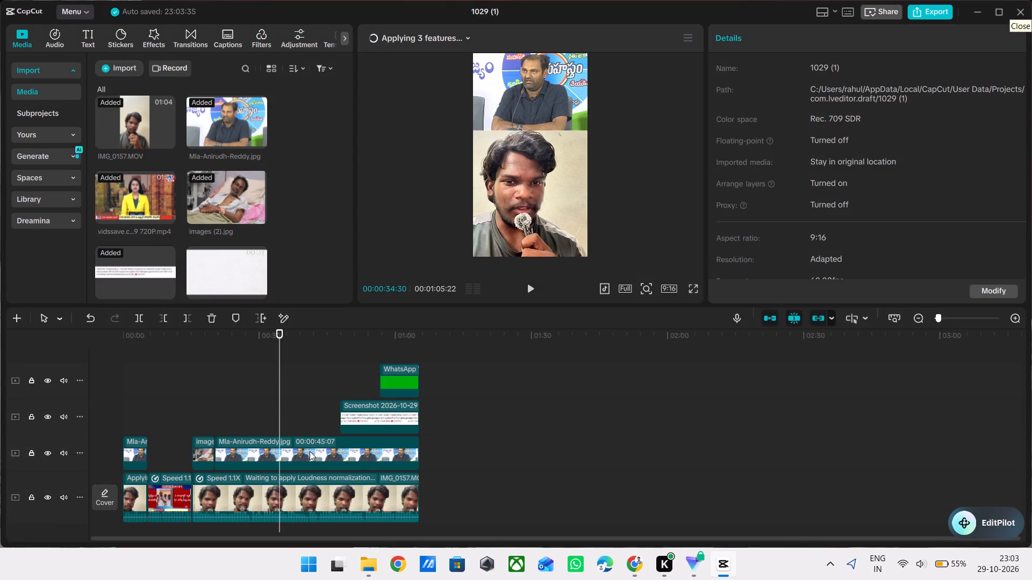
{"action": "left_click", "coordinate": [463, 39]}
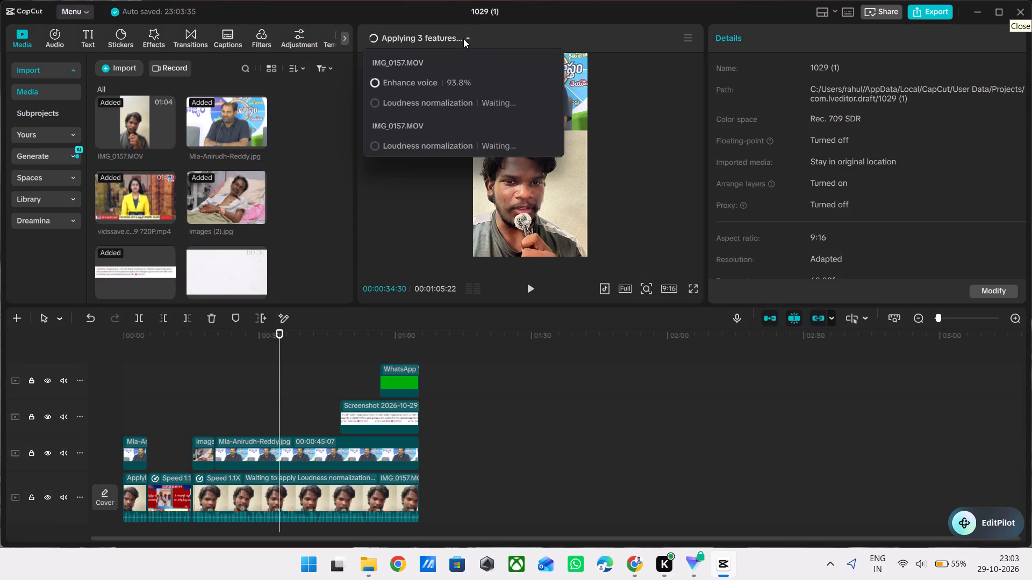
{"action": "left_click", "coordinate": [546, 142]}
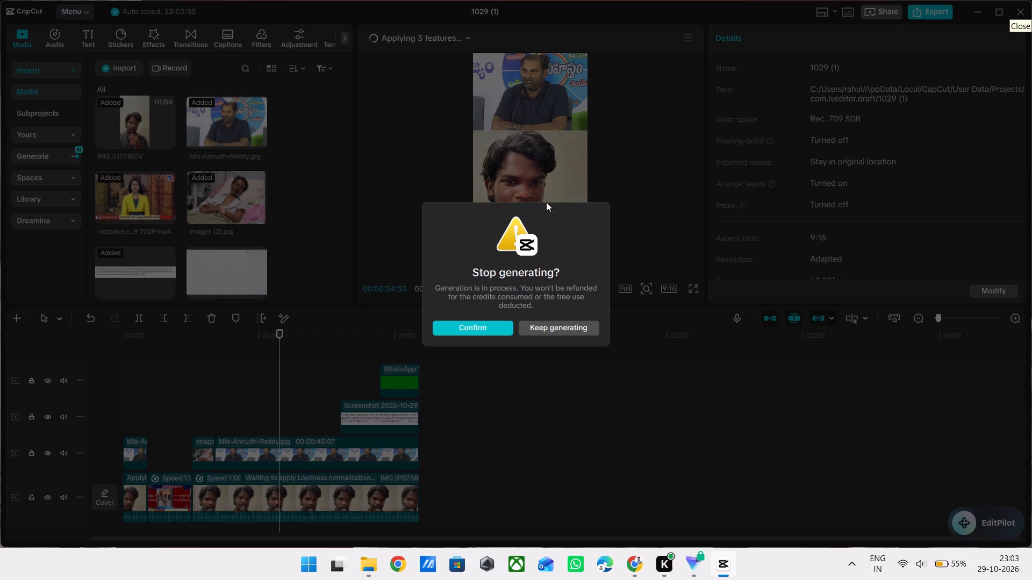
{"action": "left_click", "coordinate": [503, 323]}
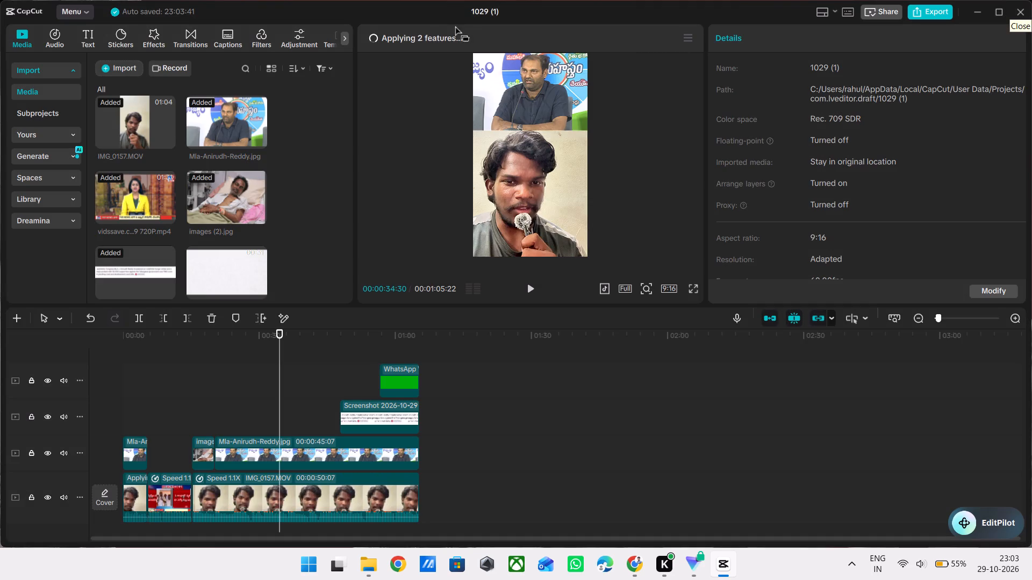
{"action": "left_click", "coordinate": [454, 37]}
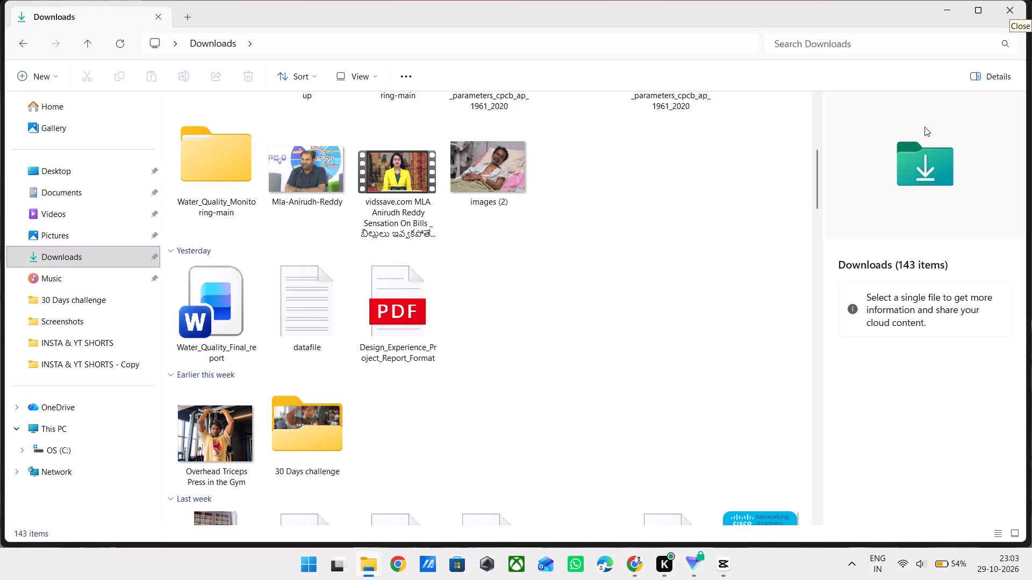
Close the Downloads window in File Explorer.
{"action": "left_click", "coordinate": [1016, 4]}
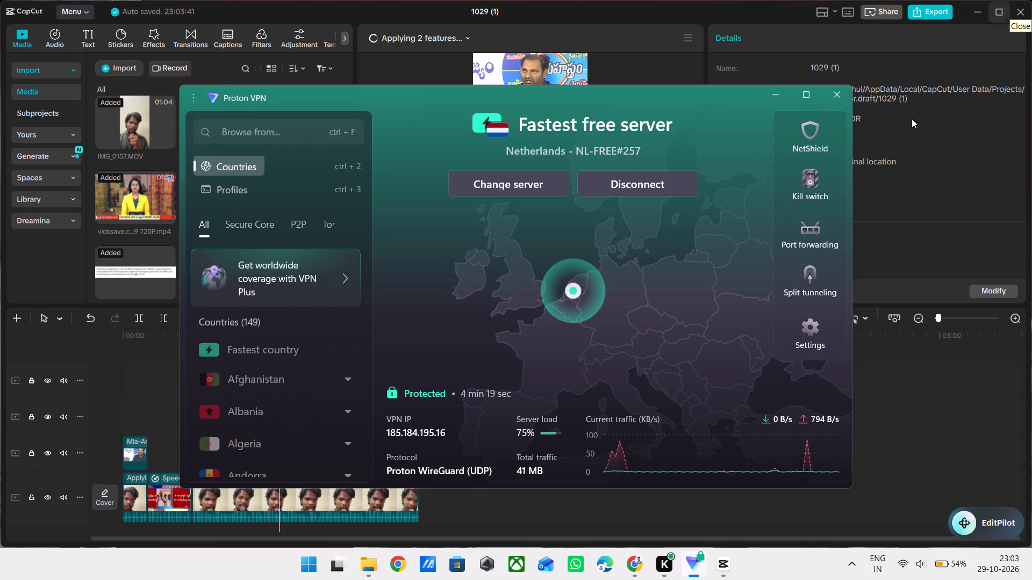
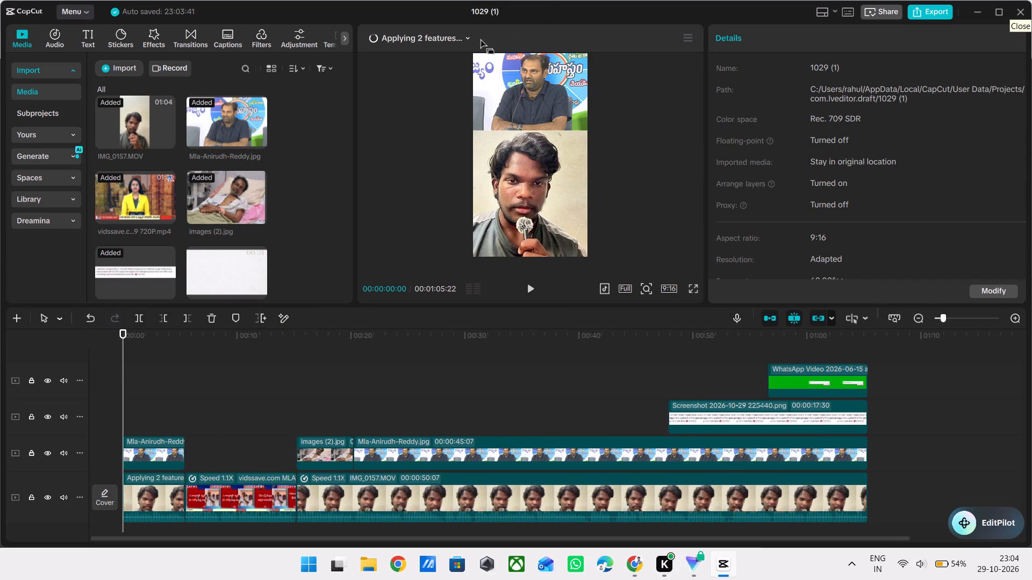
Turn on Normalize loudness and Enhance voice for the long IMG_0157.MOV clip, checking the progress of the features being applied.
{"action": "left_click", "coordinate": [471, 39]}
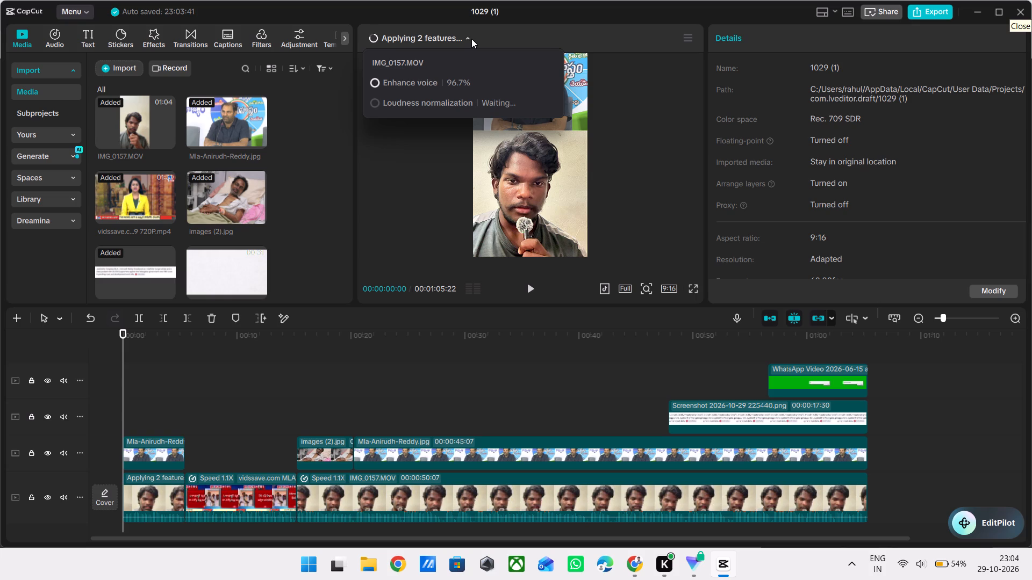
{"action": "left_click", "coordinate": [501, 483]}
{"action": "left_click", "coordinate": [501, 321]}
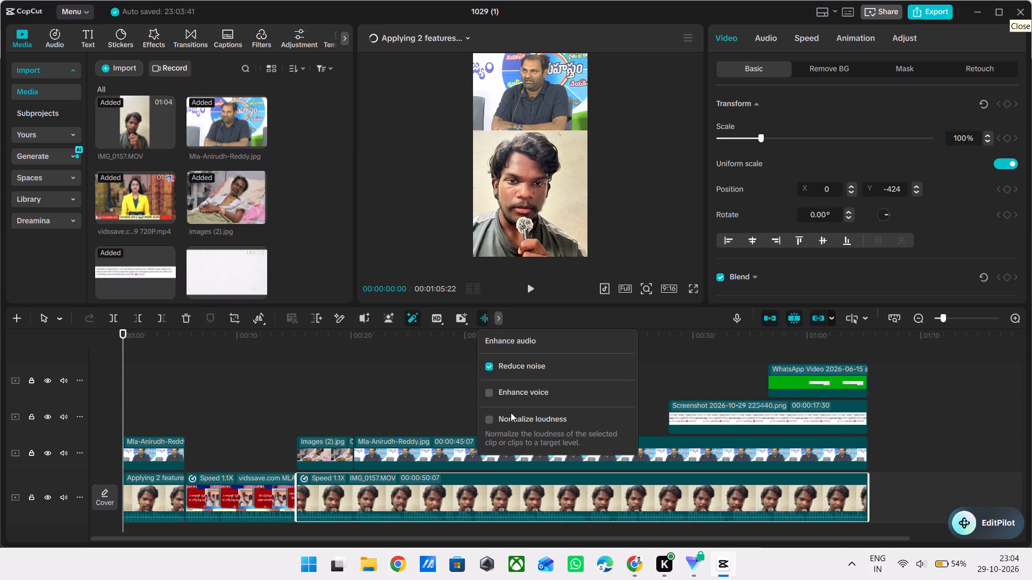
{"action": "left_click", "coordinate": [494, 422]}
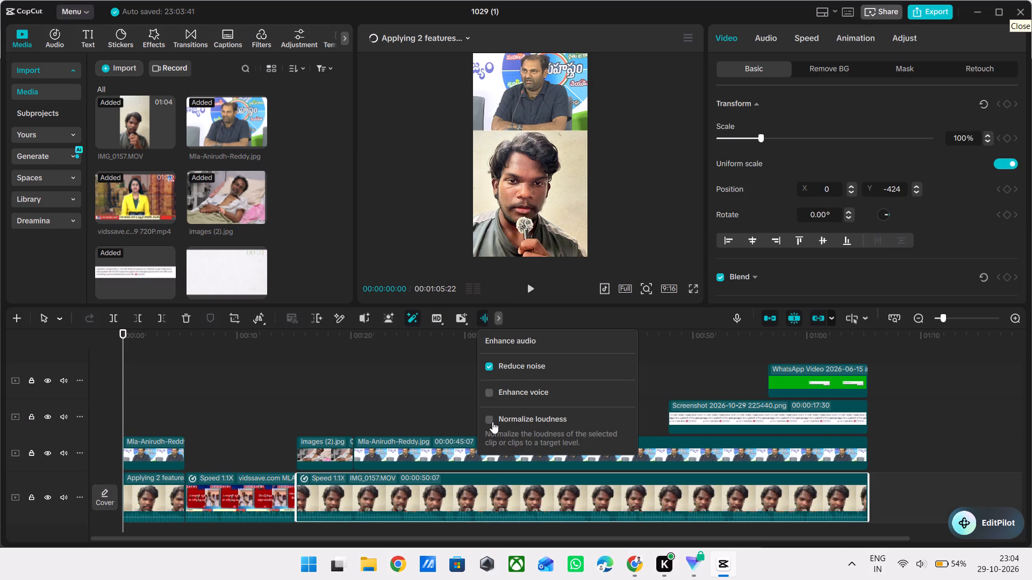
{"action": "left_click", "coordinate": [488, 423]}
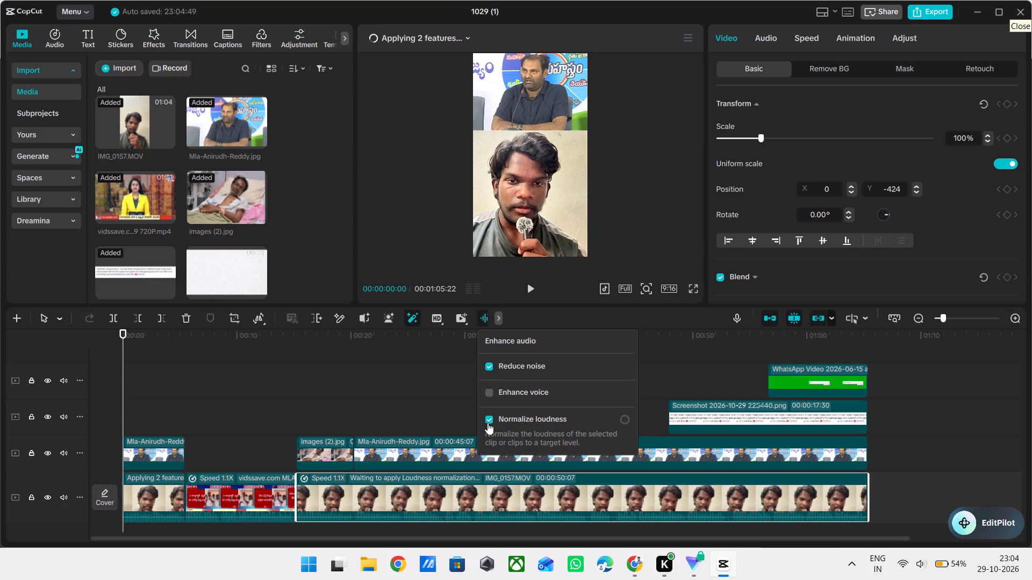
{"action": "left_click", "coordinate": [488, 391]}
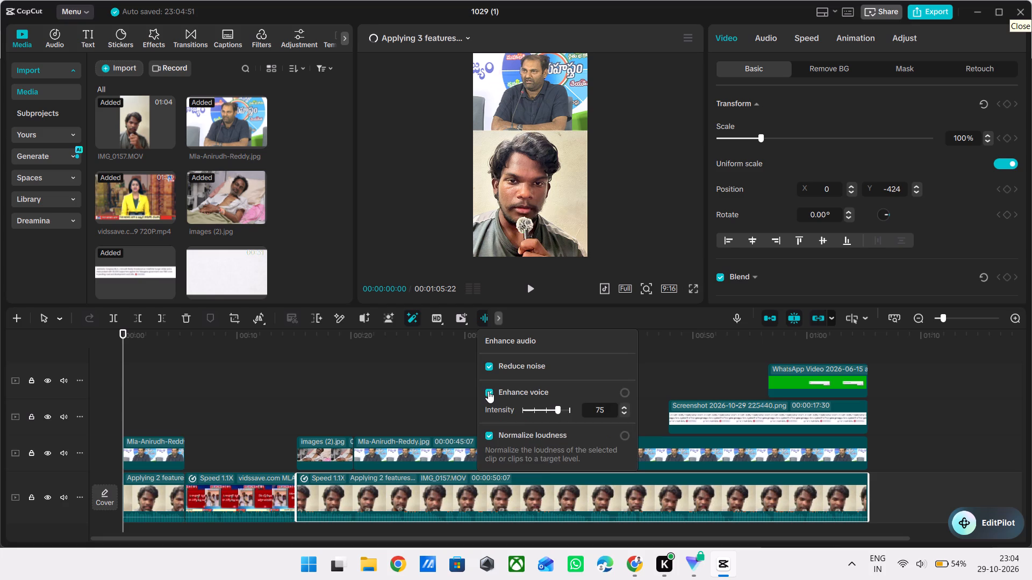
{"action": "left_click", "coordinate": [403, 404]}
{"action": "left_click_drag", "start_coordinate": [403, 404], "coordinate": [53, 441]}
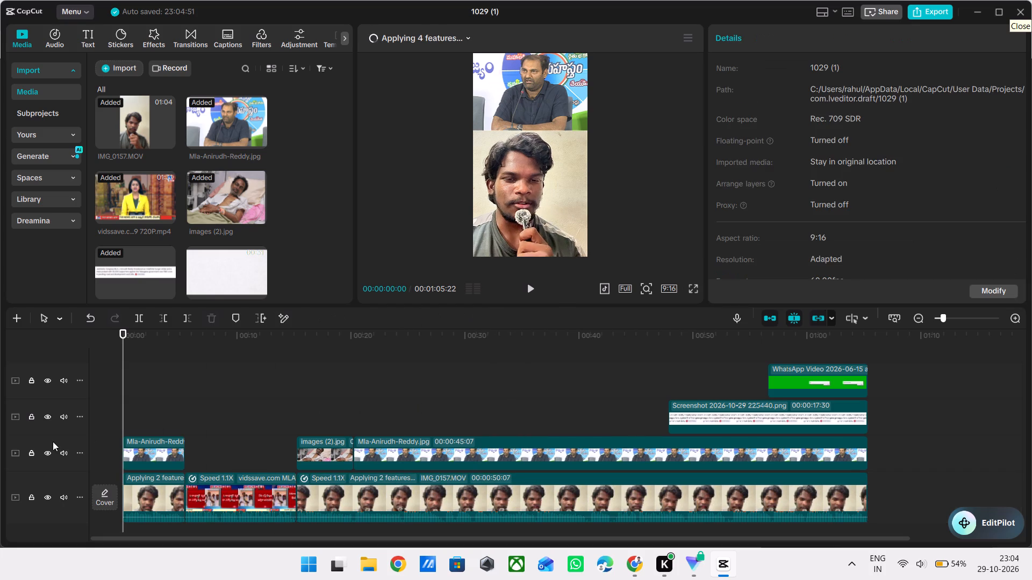
{"action": "left_click", "coordinate": [449, 29]}
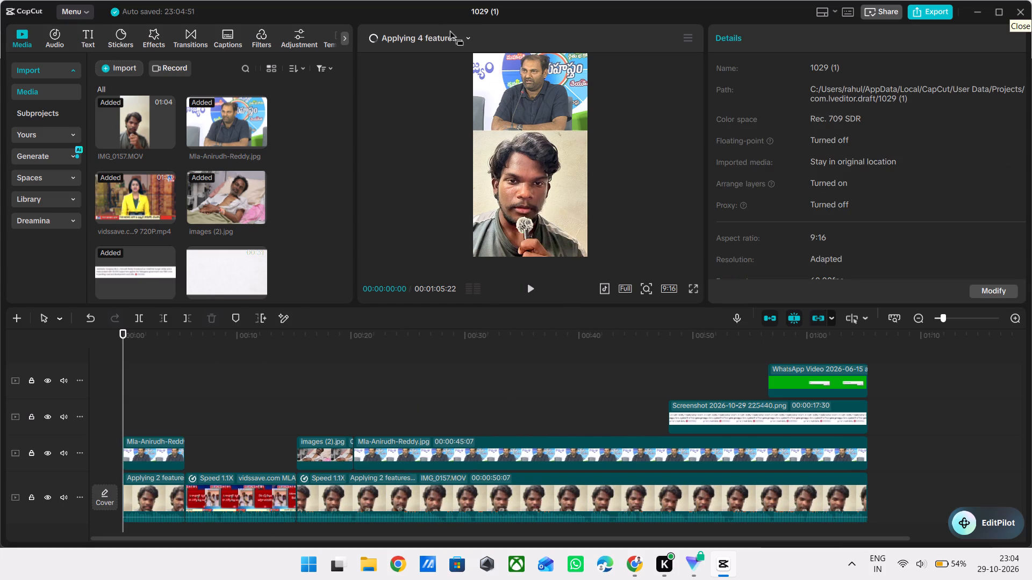
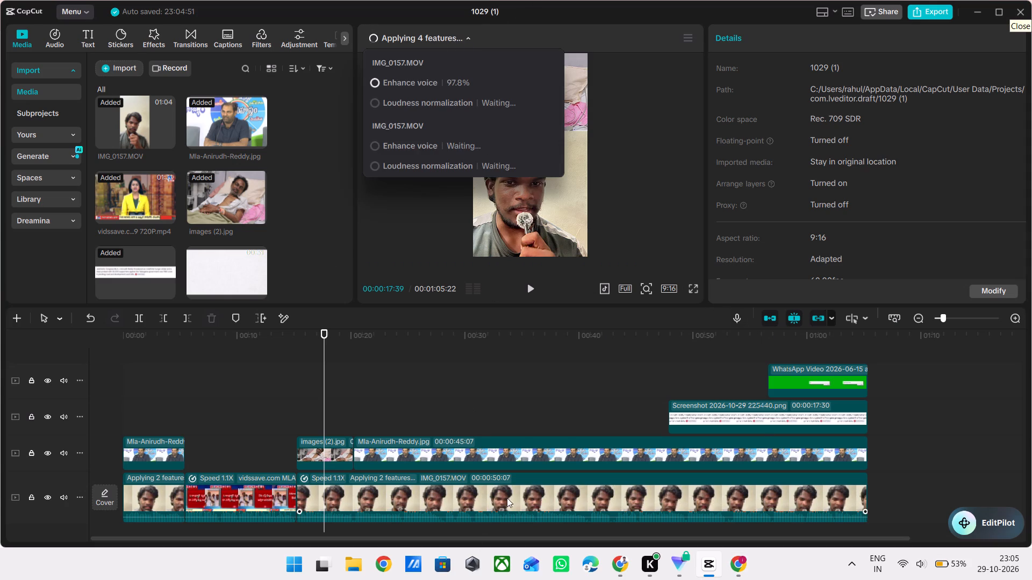
{"action": "left_click", "coordinate": [525, 485]}
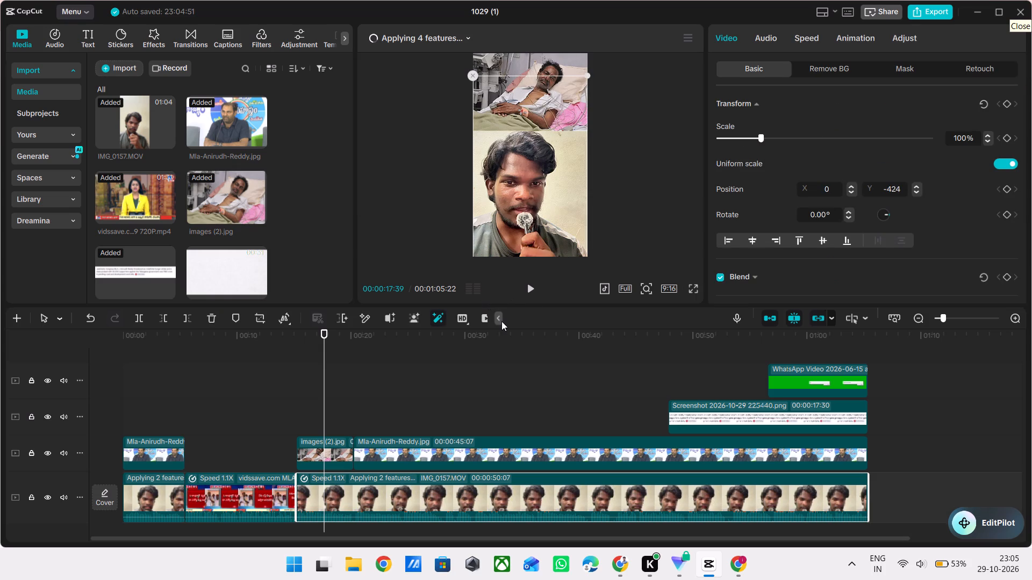
{"action": "left_click", "coordinate": [501, 321]}
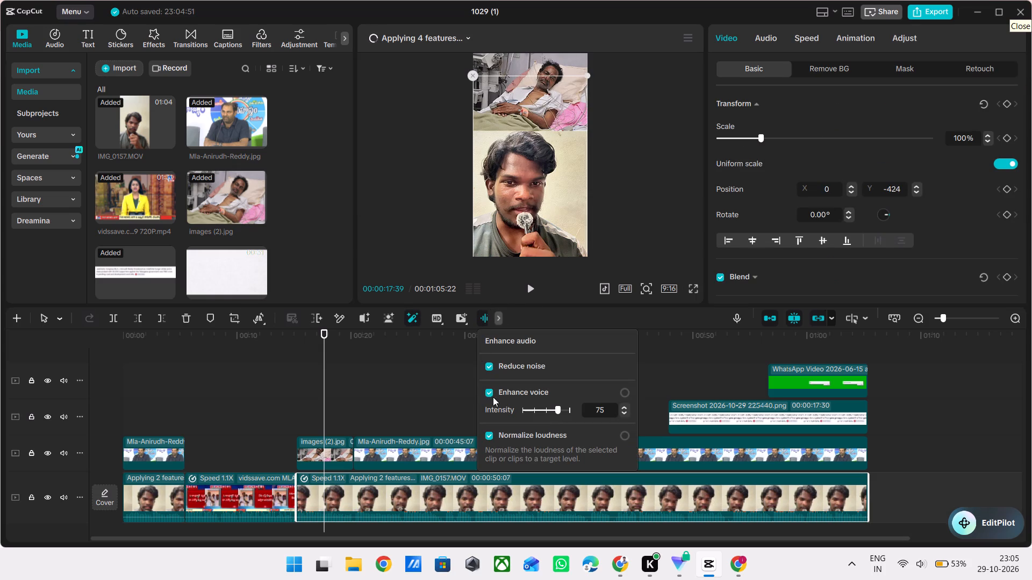
{"action": "left_click", "coordinate": [492, 390]}
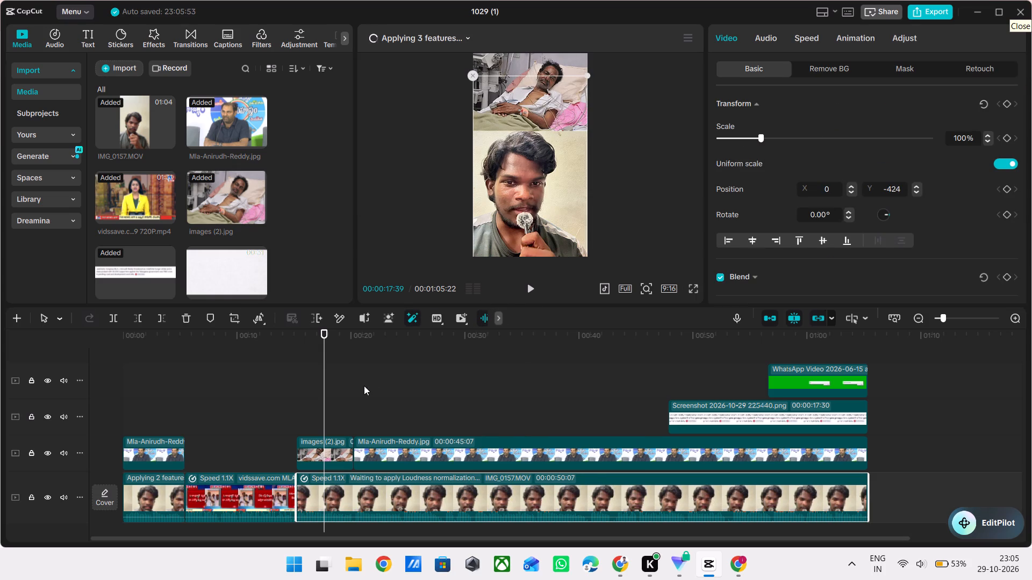
{"action": "triple_click", "coordinate": [364, 386]}
{"action": "key", "text": "space"}
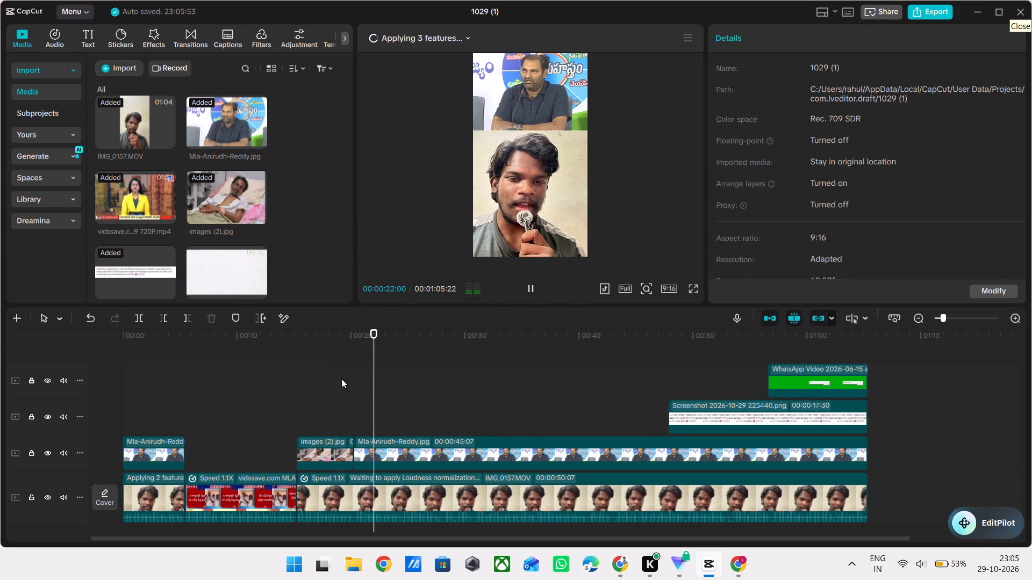
{"action": "triple_click", "coordinate": [302, 368]}
{"action": "key", "text": "space"}
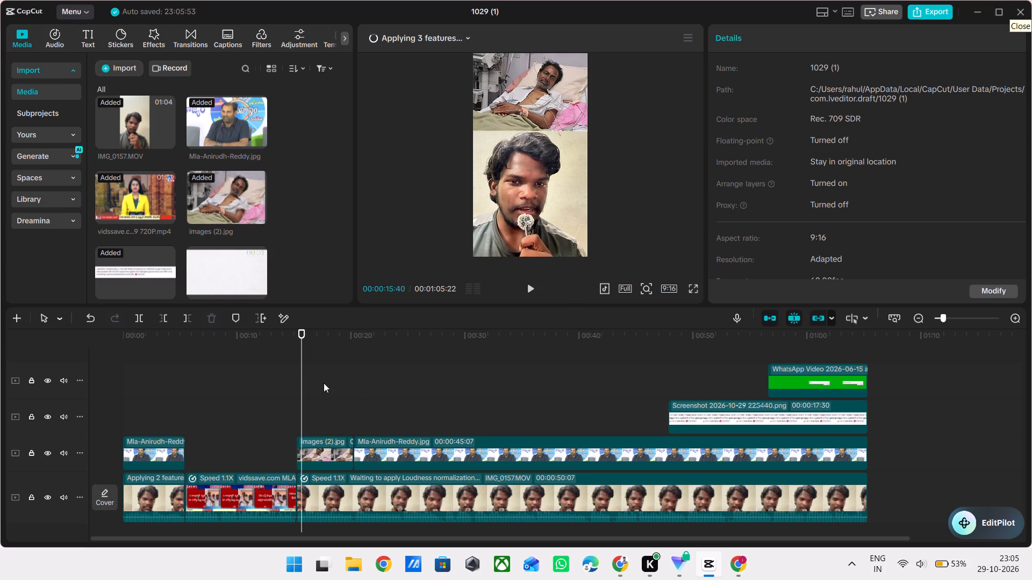
{"action": "key", "text": "space"}
Set the audio volume of the long IMG_0157.MOV clip to 5 dB.
{"action": "left_click", "coordinate": [460, 516]}
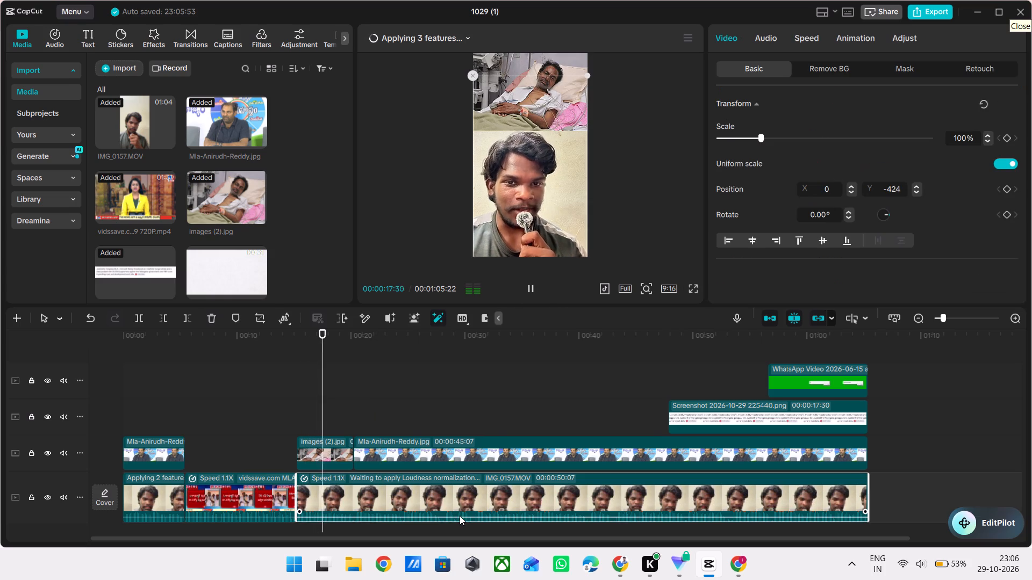
{"action": "left_click", "coordinate": [771, 42]}
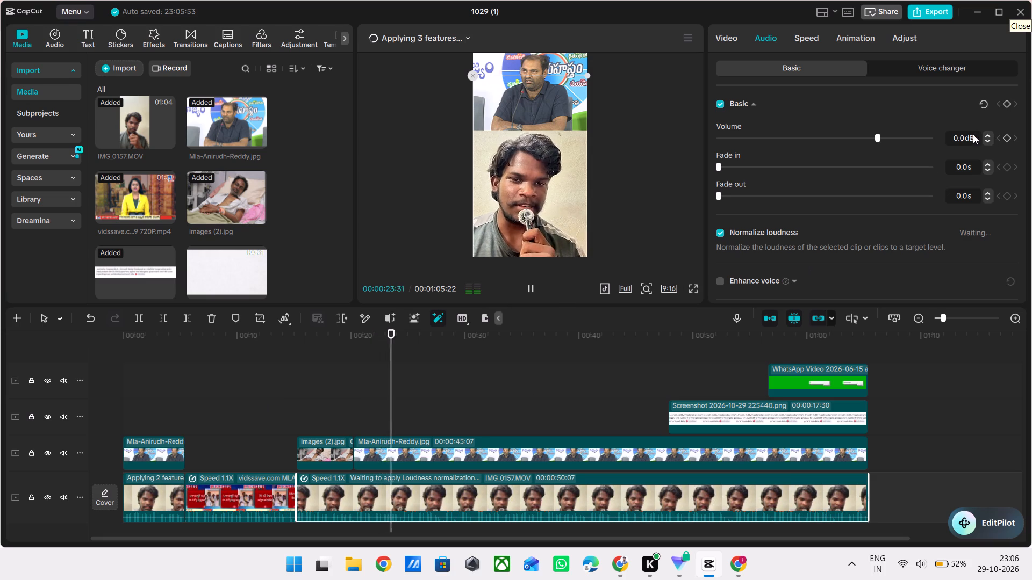
{"action": "left_click_drag", "start_coordinate": [964, 134], "coordinate": [949, 135]}
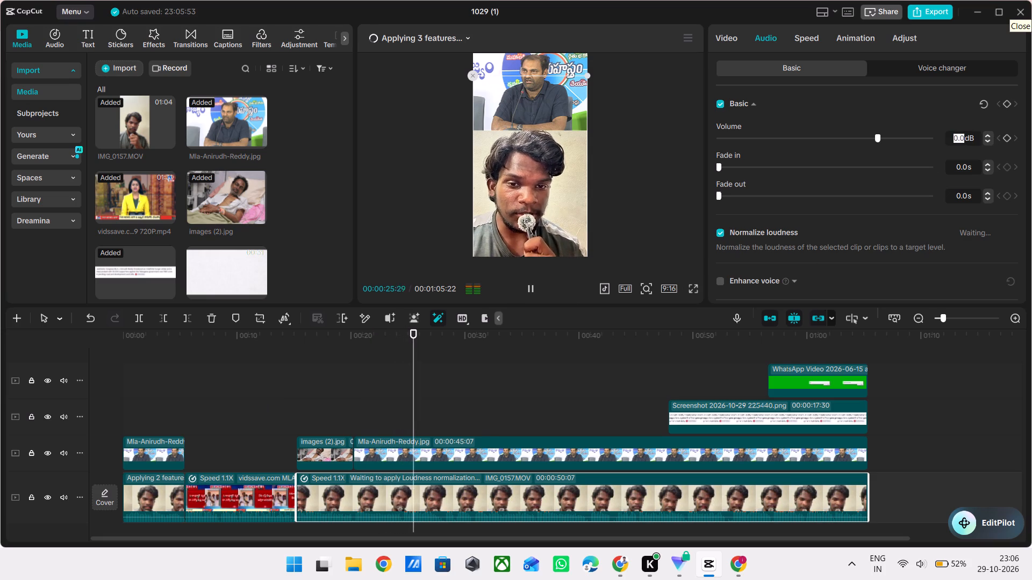
{"action": "key", "text": "5"}
{"action": "key", "text": "Return"}
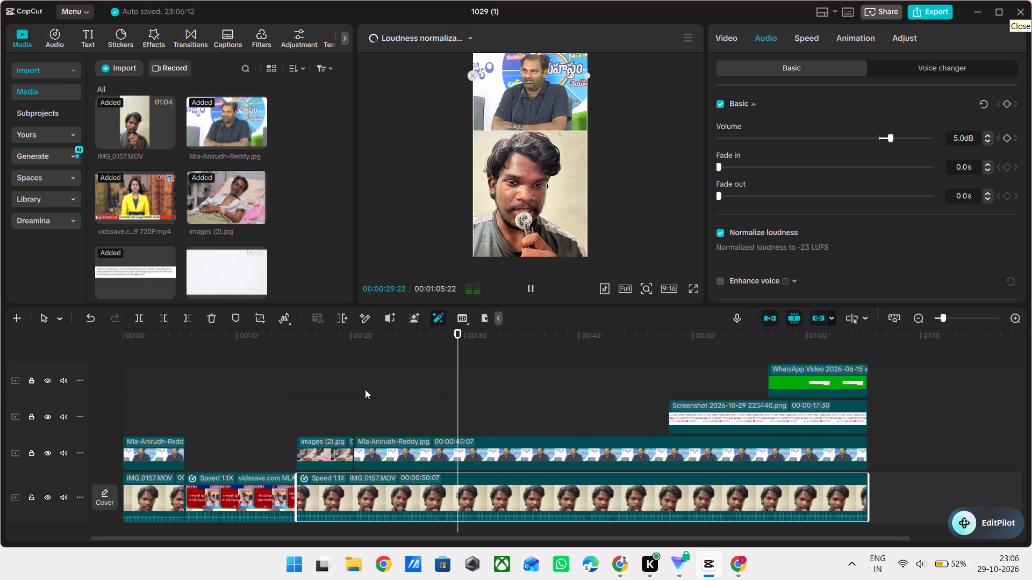
Play from the start of the timeline and set the opening IMG_0157.MOV clip's audio volume to 5 dB.
{"action": "left_click", "coordinate": [347, 395]}
{"action": "left_click_drag", "start_coordinate": [347, 395], "coordinate": [121, 400]}
{"action": "key", "text": "space"}
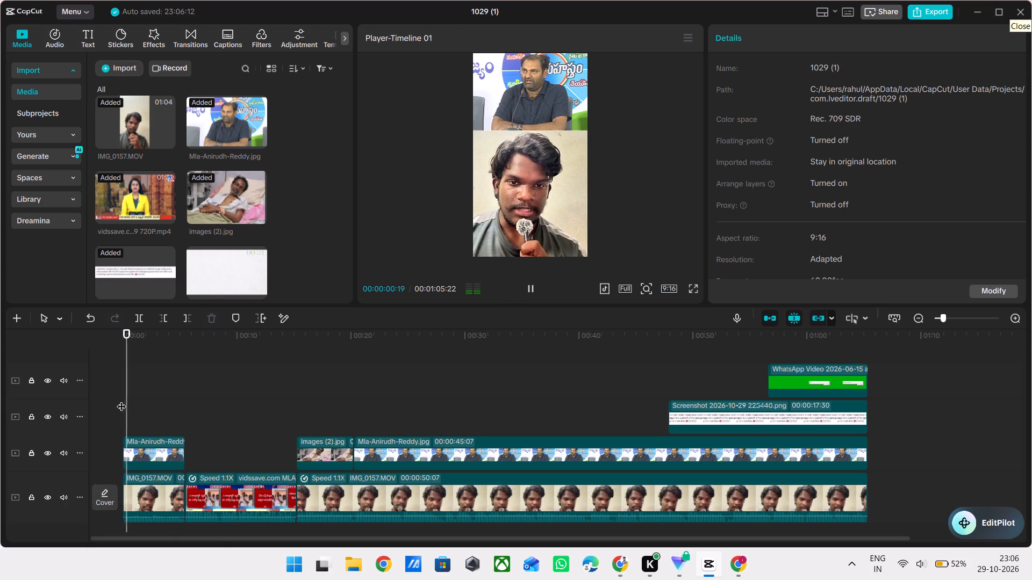
{"action": "left_click", "coordinate": [152, 510]}
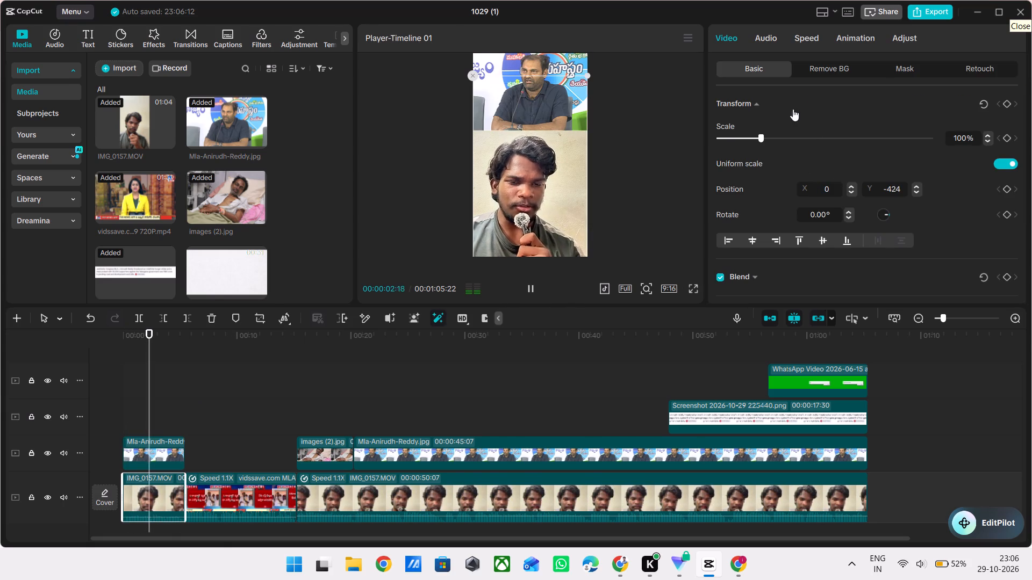
{"action": "left_click", "coordinate": [769, 43]}
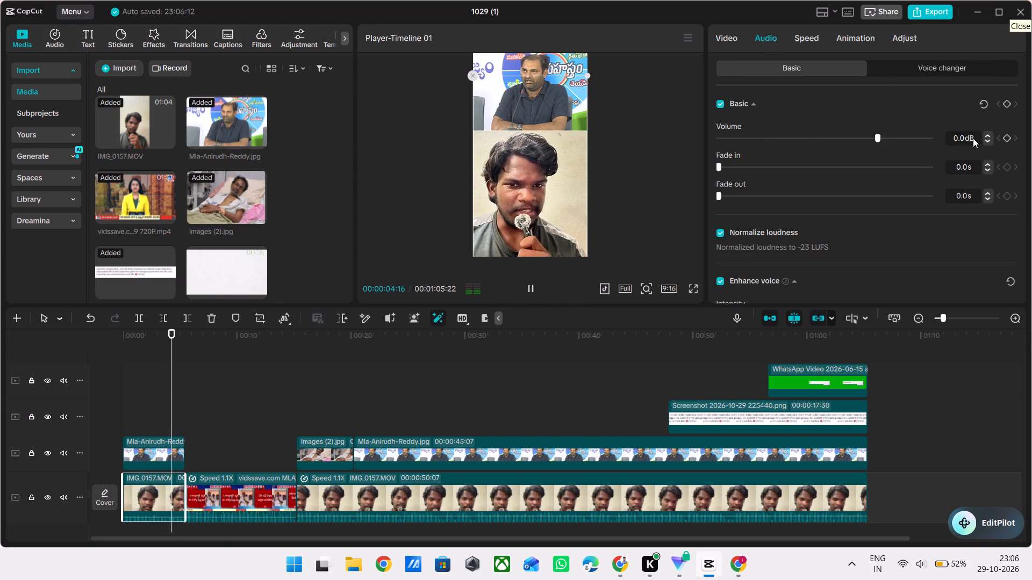
{"action": "left_click_drag", "start_coordinate": [967, 135], "coordinate": [918, 139]}
{"action": "key", "text": "5"}
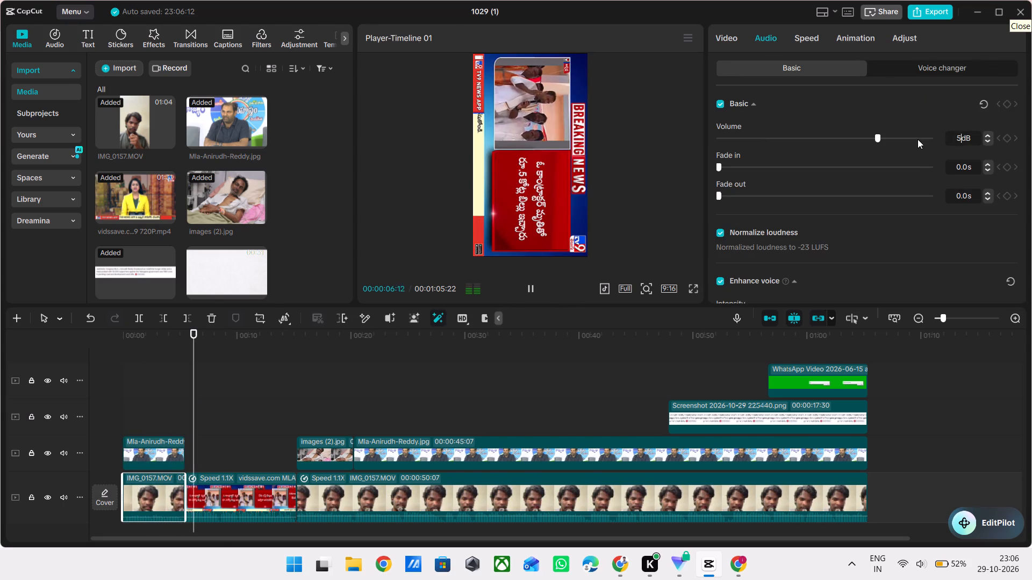
{"action": "key", "text": "Return"}
Play back the opening clip, the long IMG_0157.MOV clip and the start of the screenshot overlay to check the sound and picture.
{"action": "left_click", "coordinate": [171, 394]}
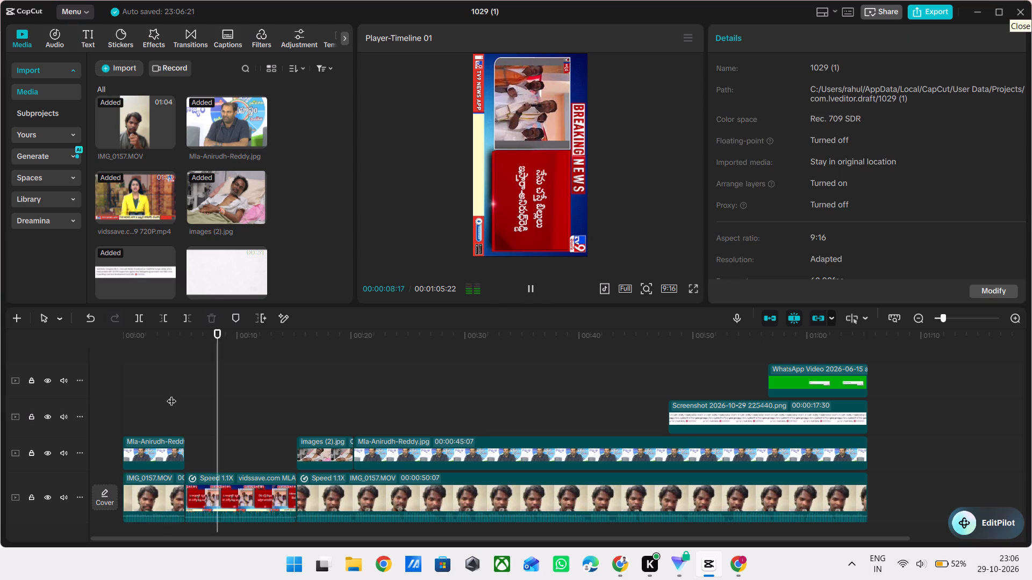
{"action": "left_click_drag", "start_coordinate": [171, 394], "coordinate": [67, 400]}
{"action": "key", "text": "space"}
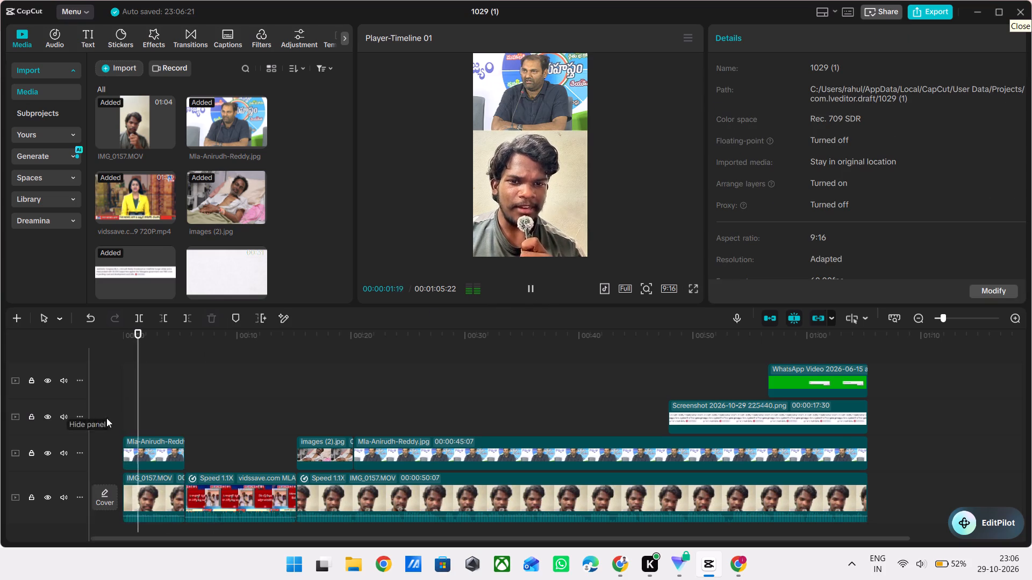
{"action": "left_click", "coordinate": [157, 496]}
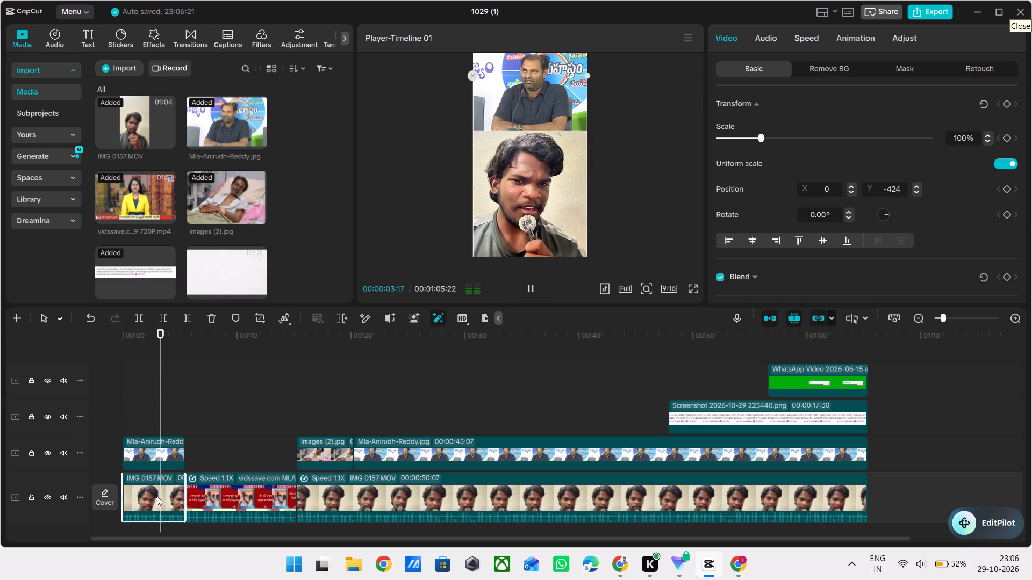
{"action": "left_click", "coordinate": [383, 396]}
{"action": "key", "text": "space"}
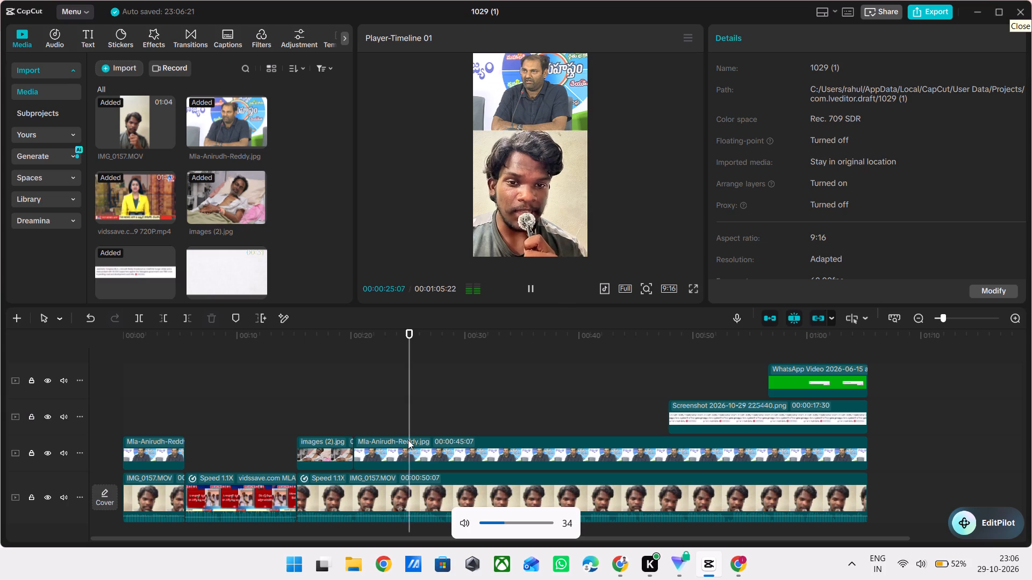
{"action": "double_click", "coordinate": [362, 417]}
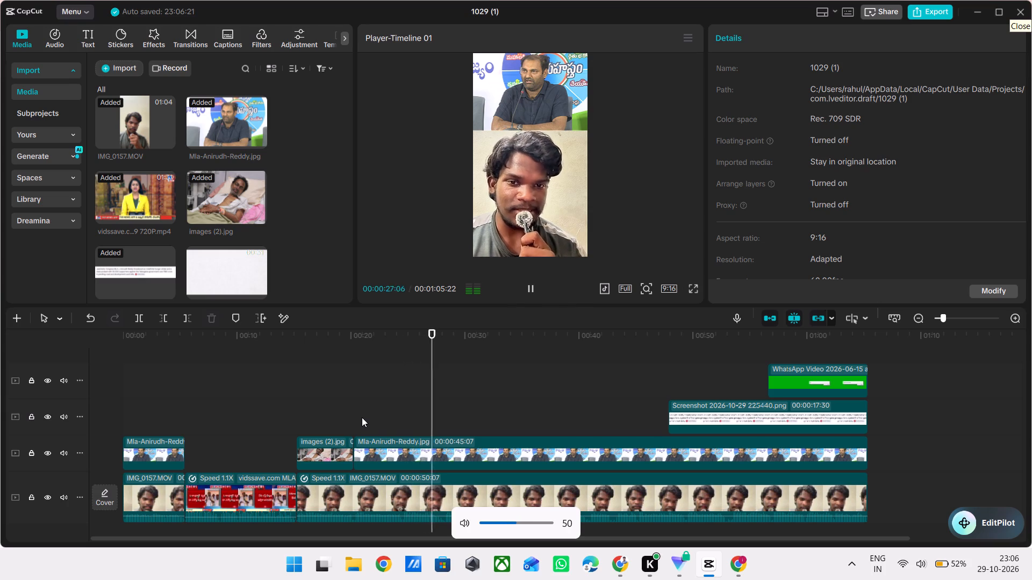
{"action": "left_click_drag", "start_coordinate": [362, 417], "coordinate": [0, 456]}
{"action": "key", "text": "space"}
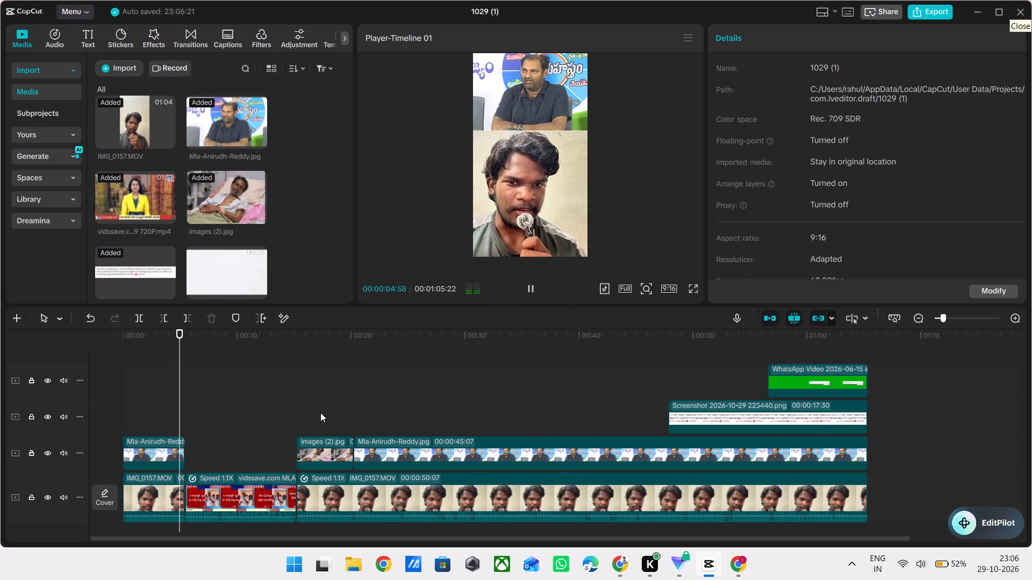
{"action": "triple_click", "coordinate": [293, 374]}
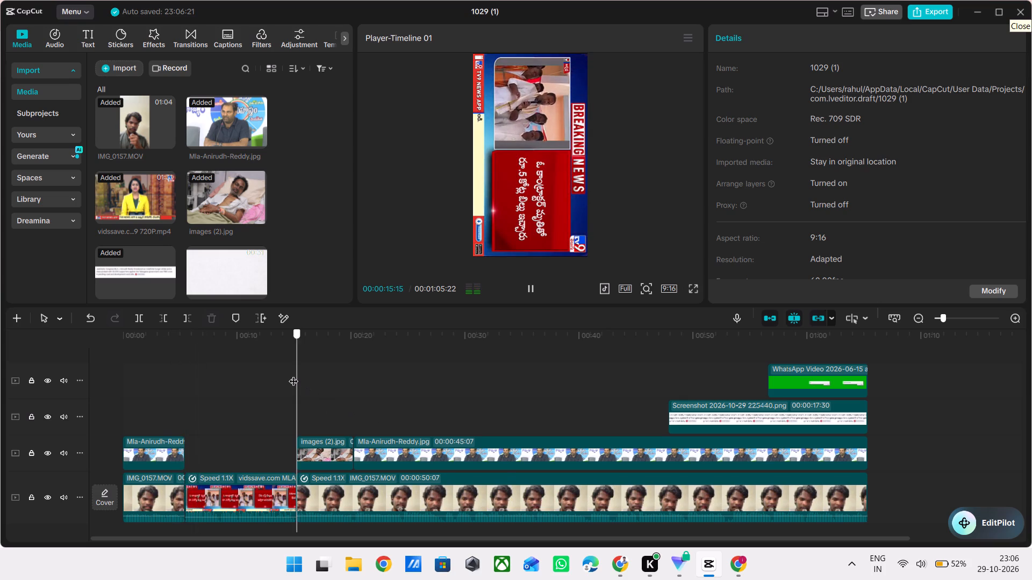
{"action": "key", "text": "space"}
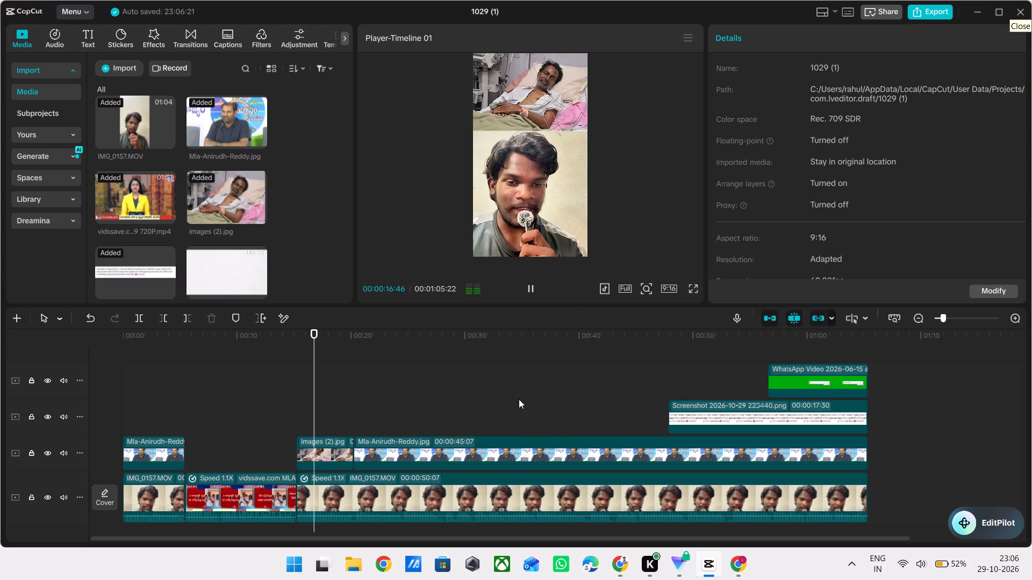
{"action": "double_click", "coordinate": [519, 399]}
{"action": "left_click_drag", "start_coordinate": [519, 399], "coordinate": [663, 358]}
{"action": "key", "text": "space"}
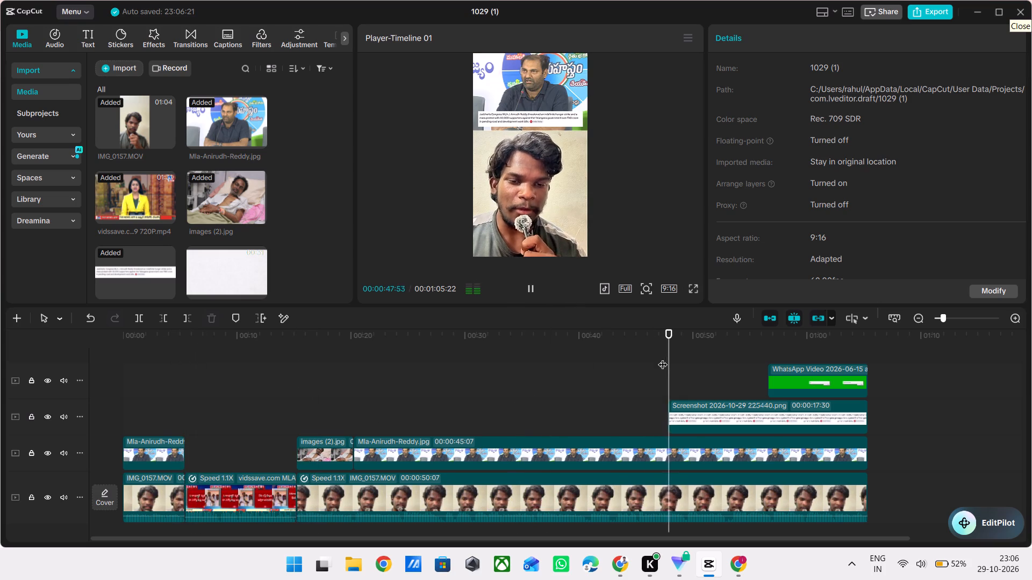
{"action": "key", "text": "space"}
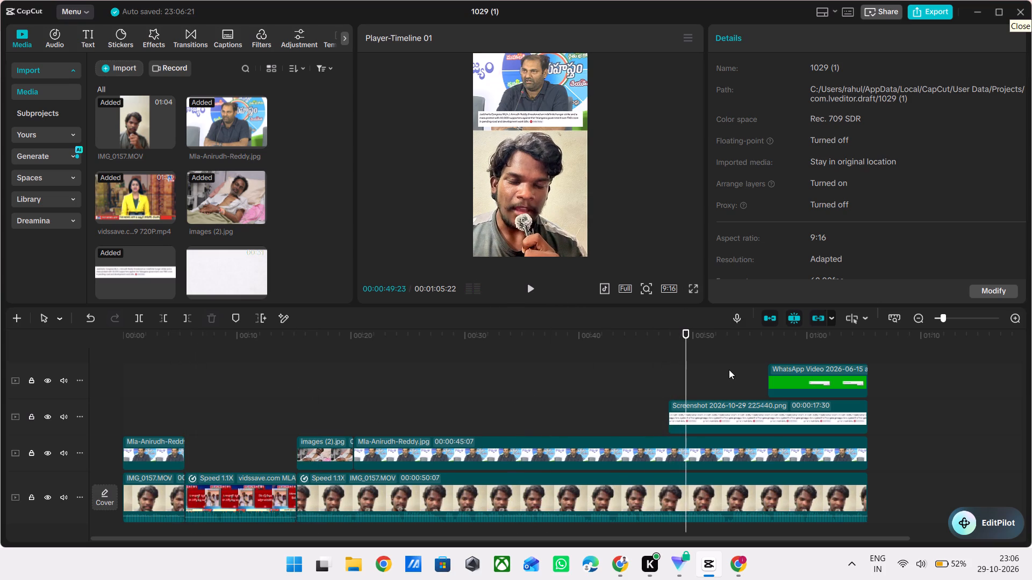
Search the In animations for right, apply Slide Right to the screenshot overlay, and play back from just before it.
{"action": "left_click", "coordinate": [744, 410]}
{"action": "left_click", "coordinate": [783, 44]}
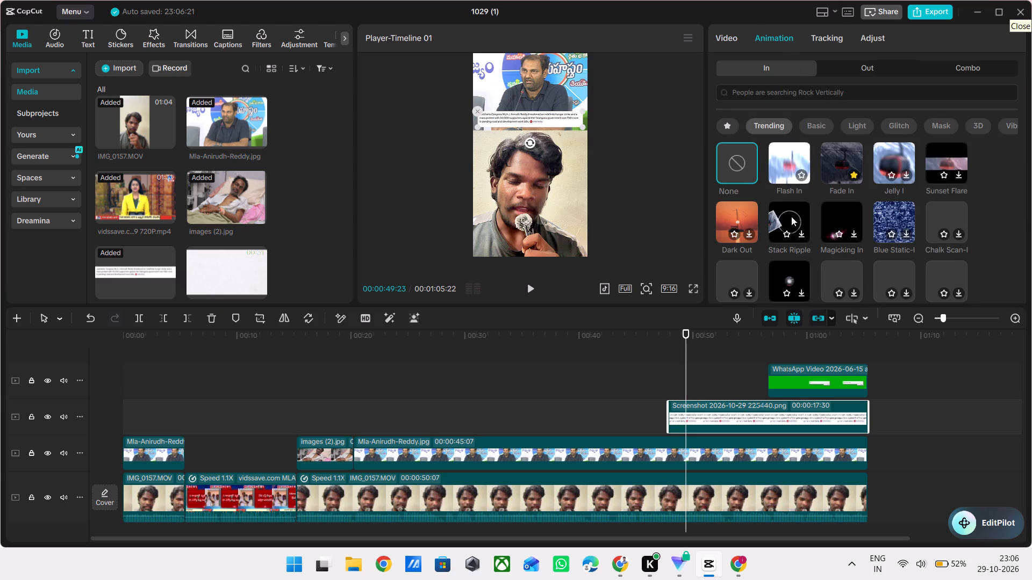
{"action": "scroll", "coordinate": [861, 214], "scroll_direction": "down", "scroll_amount": 1}
{"action": "scroll", "coordinate": [833, 207], "scroll_direction": "up", "scroll_amount": 2}
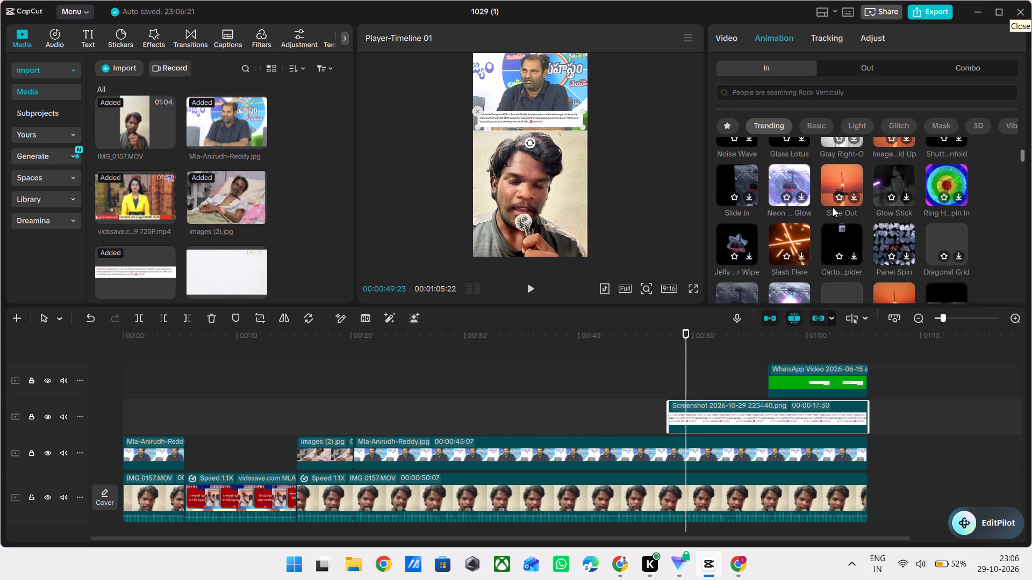
{"action": "scroll", "coordinate": [833, 207], "scroll_direction": "up", "scroll_amount": 1}
{"action": "left_click", "coordinate": [815, 86]}
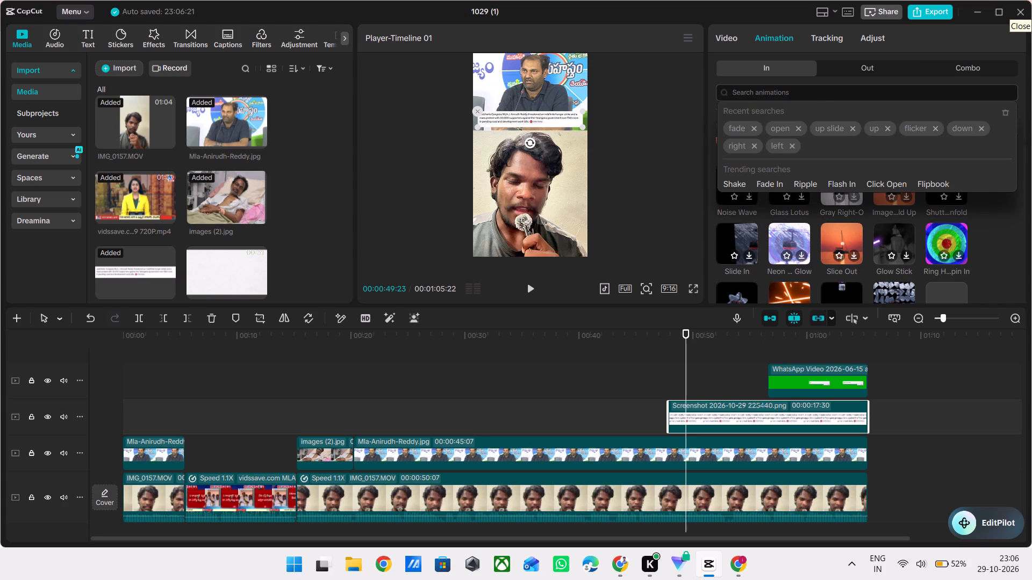
{"action": "left_click", "coordinate": [742, 147]}
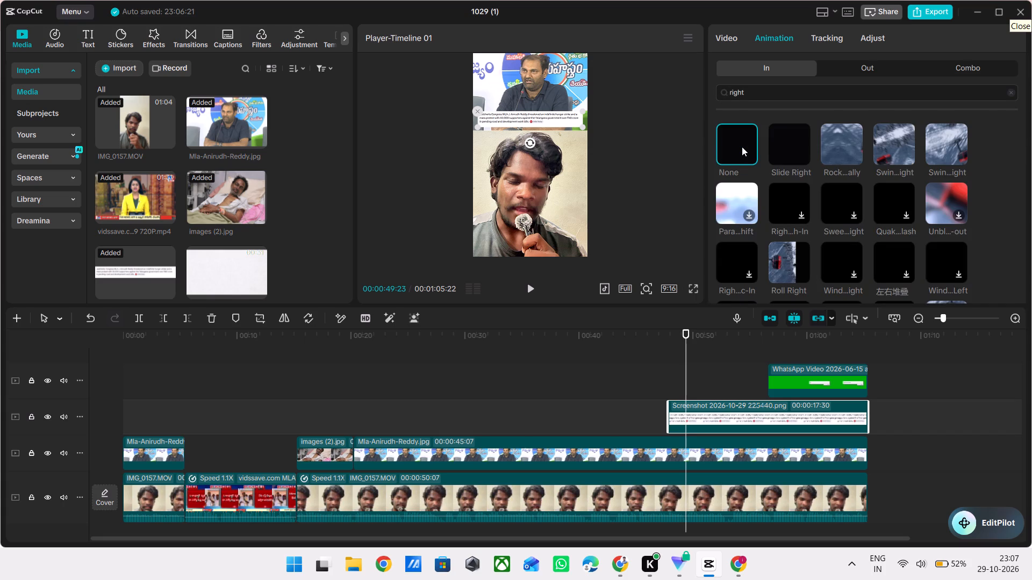
{"action": "double_click", "coordinate": [769, 146]}
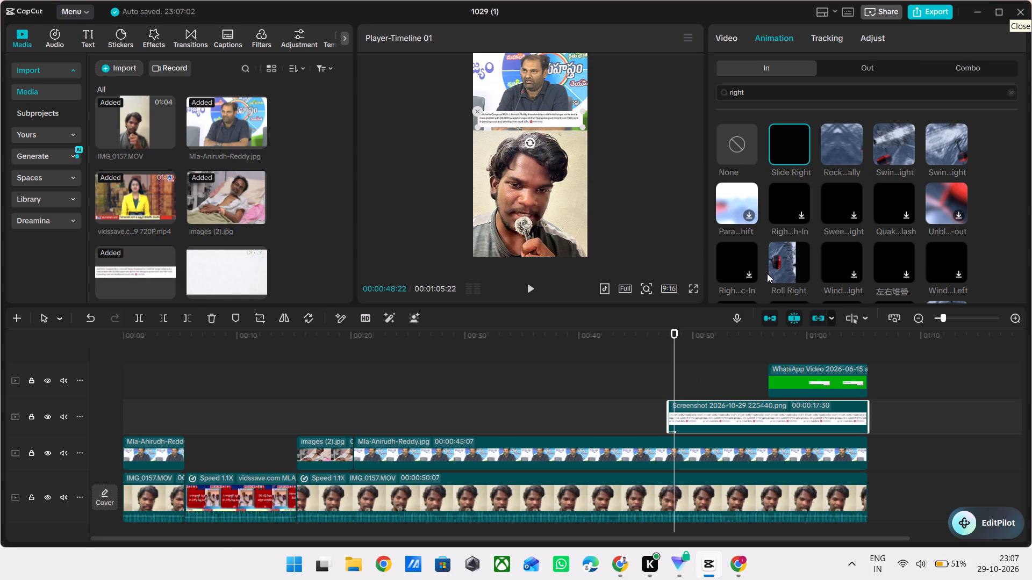
{"action": "left_click", "coordinate": [660, 382]}
{"action": "key", "text": "space"}
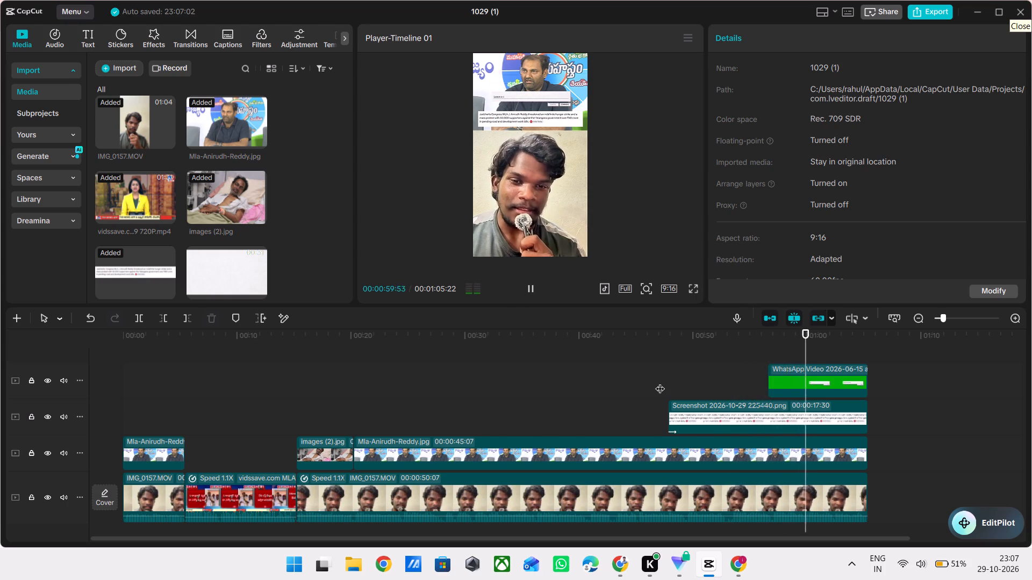
Play briefly from the timeline start and export the project as 1029 (1) in 1080P, HEVC, mp4 at 60fps.
{"action": "left_click", "coordinate": [922, 8]}
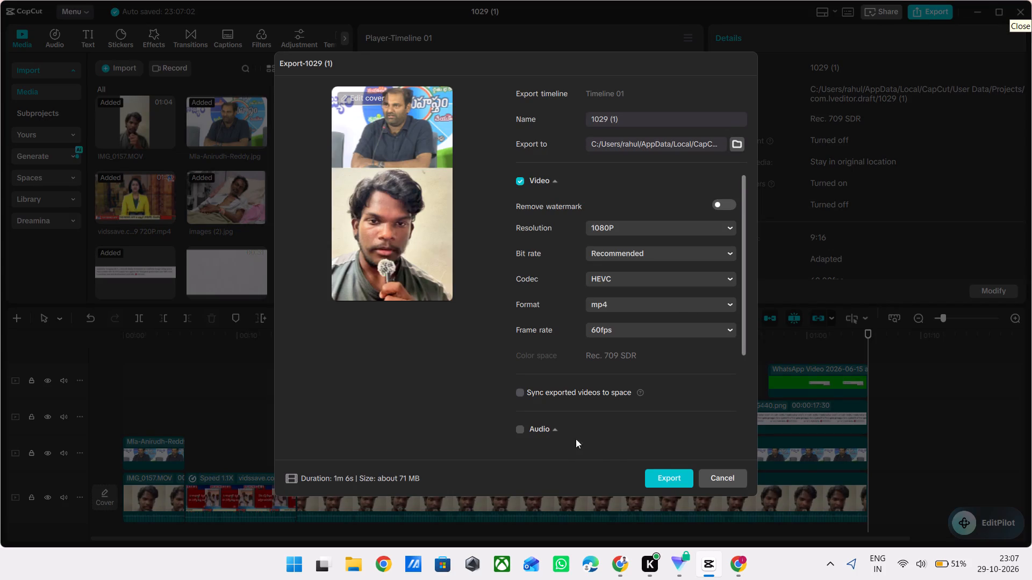
{"action": "left_click", "coordinate": [734, 476]}
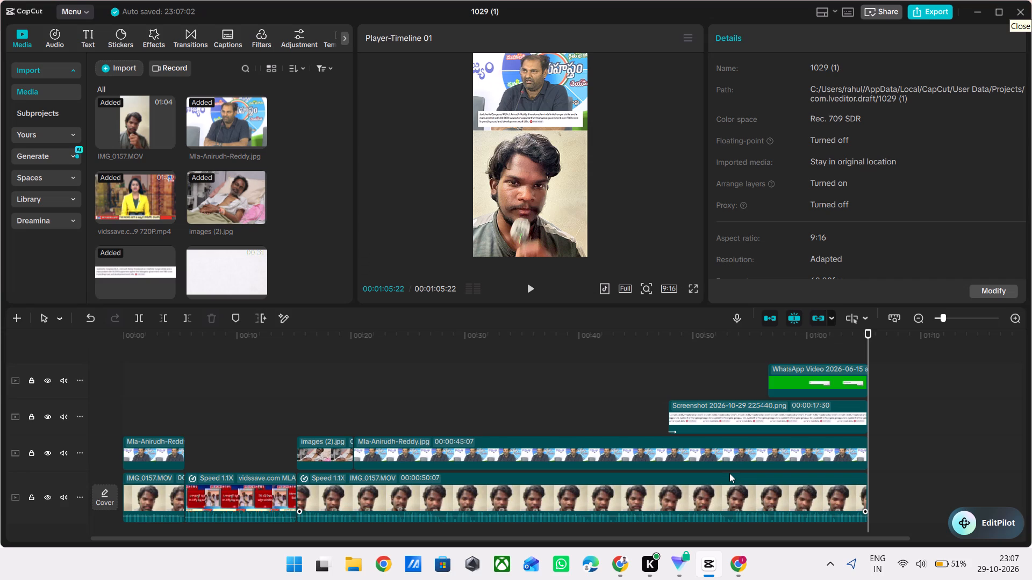
{"action": "left_click", "coordinate": [555, 346]}
{"action": "left_click_drag", "start_coordinate": [555, 346], "coordinate": [0, 376]}
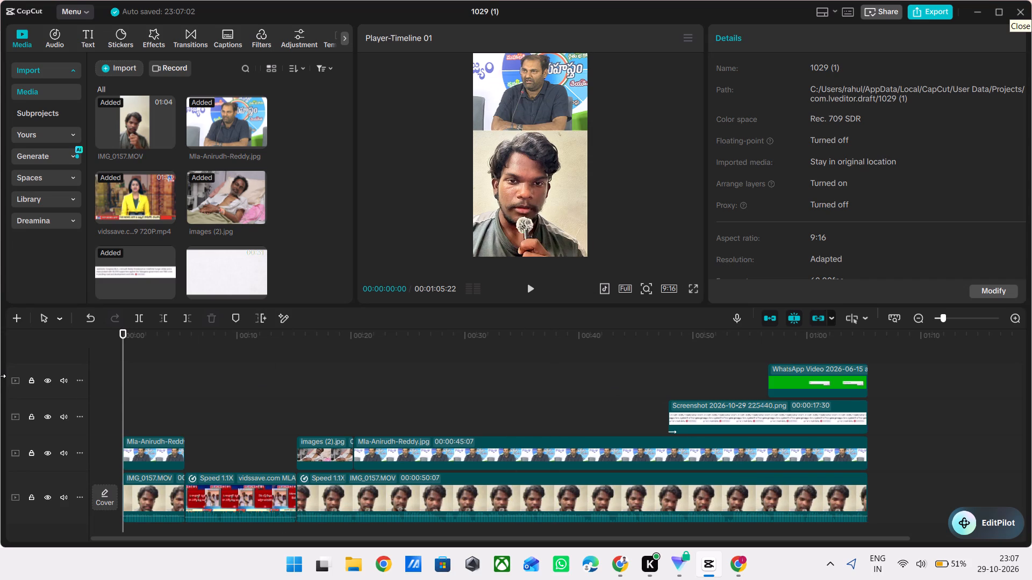
{"action": "key", "text": "space"}
{"action": "key", "text": "space"}
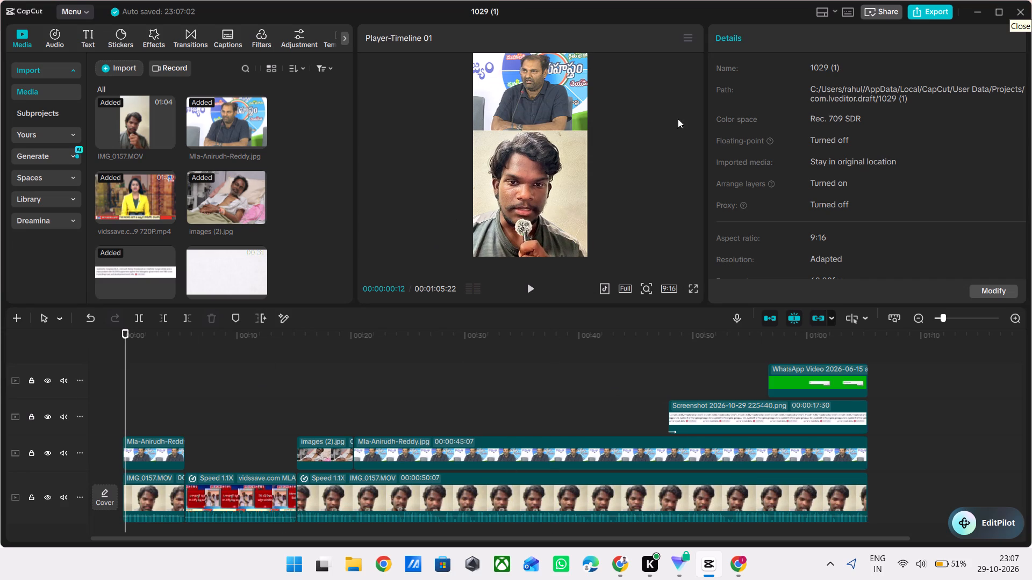
{"action": "left_click", "coordinate": [929, 8]}
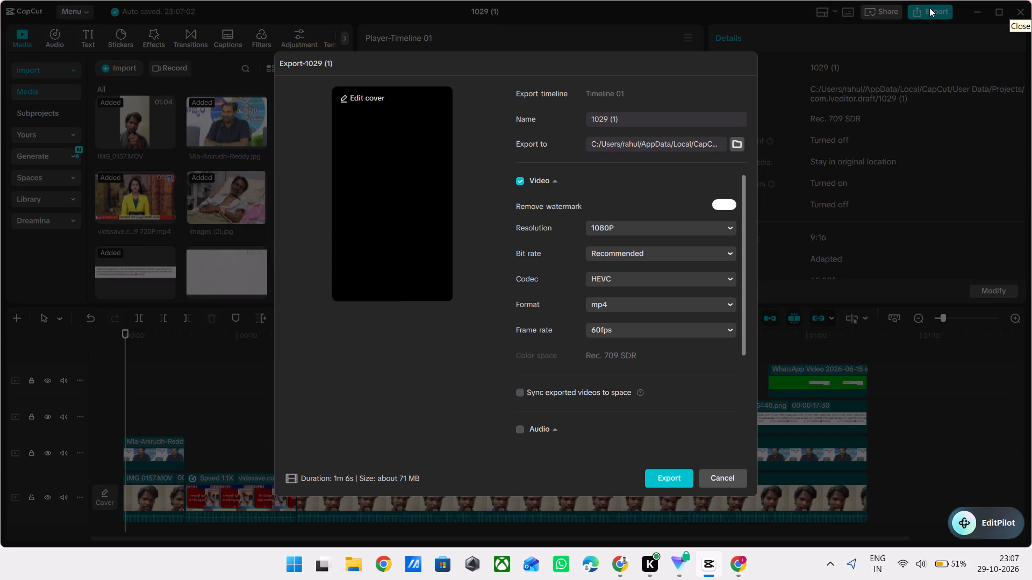
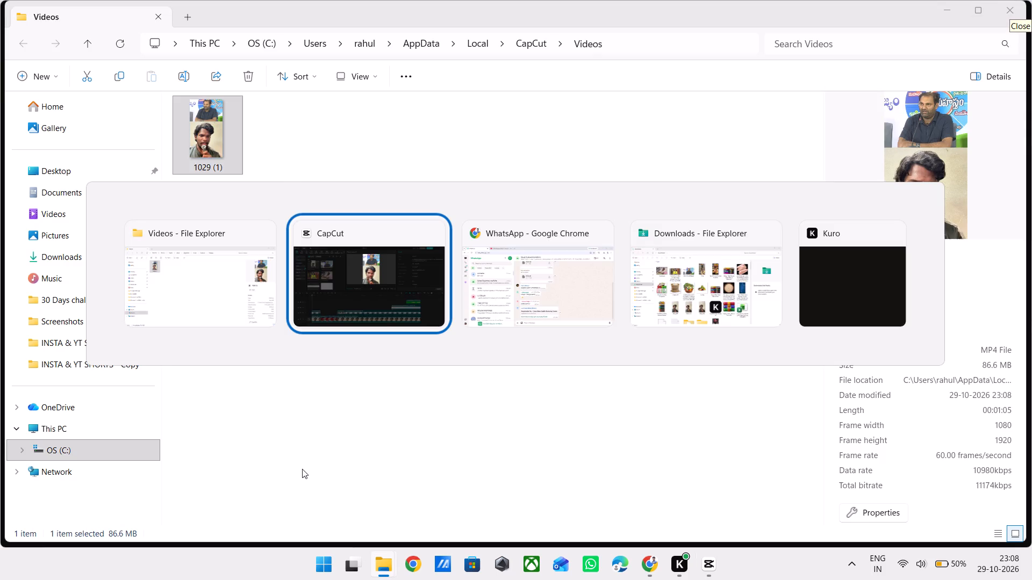
Return to CapCut, dismiss the finished export, close the 1029 (1) project and quit CapCut.
{"action": "left_click", "coordinate": [719, 469]}
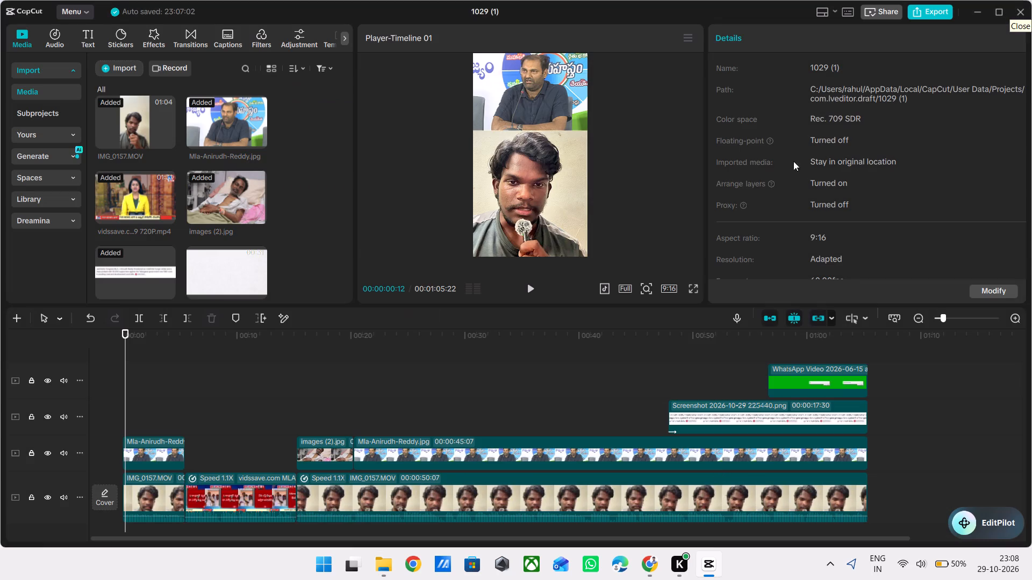
{"action": "left_click", "coordinate": [1017, 9]}
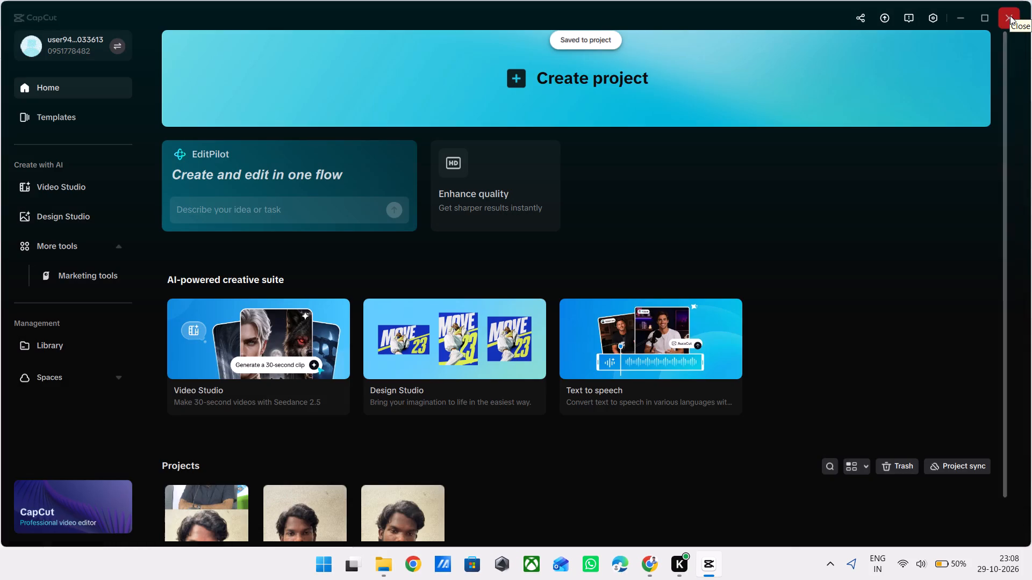
{"action": "left_click", "coordinate": [1010, 16]}
In File Explorer, rename the exported video 1029 (1) in CapCut's Videos folder as 10292.
{"action": "left_click", "coordinate": [177, 77]}
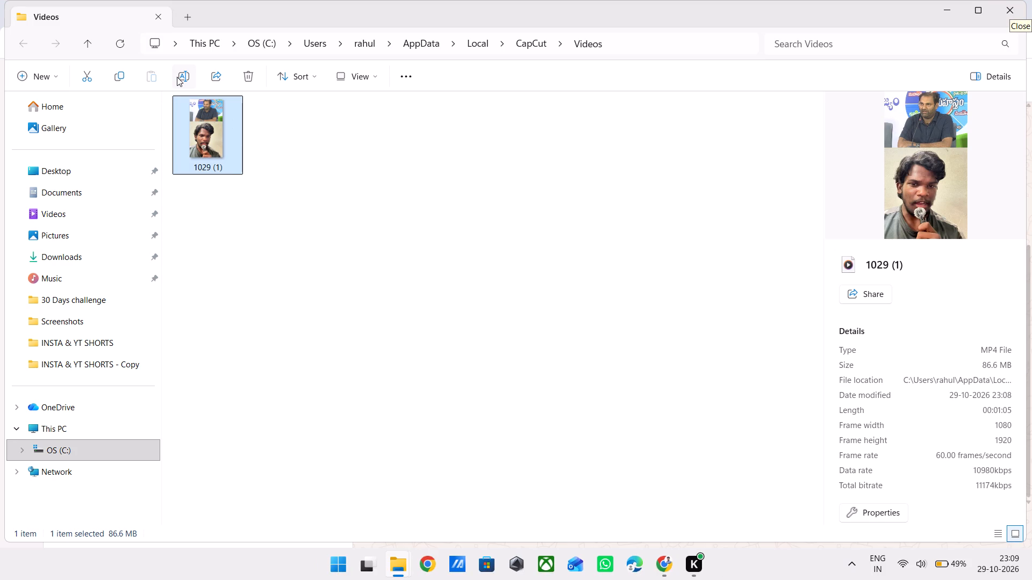
{"action": "key", "text": "Right"}
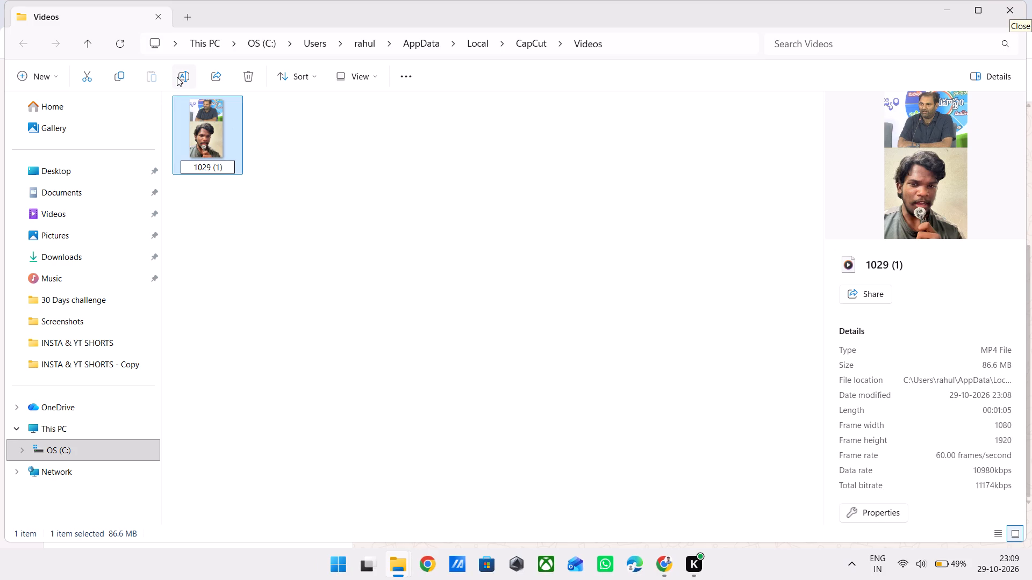
{"action": "key", "text": "BackSpace"}
{"action": "key", "text": "BackSpace"}
{"action": "key", "text": "BackSpace"}
{"action": "key", "text": "BackSpace"}
{"action": "key", "text": "2"}
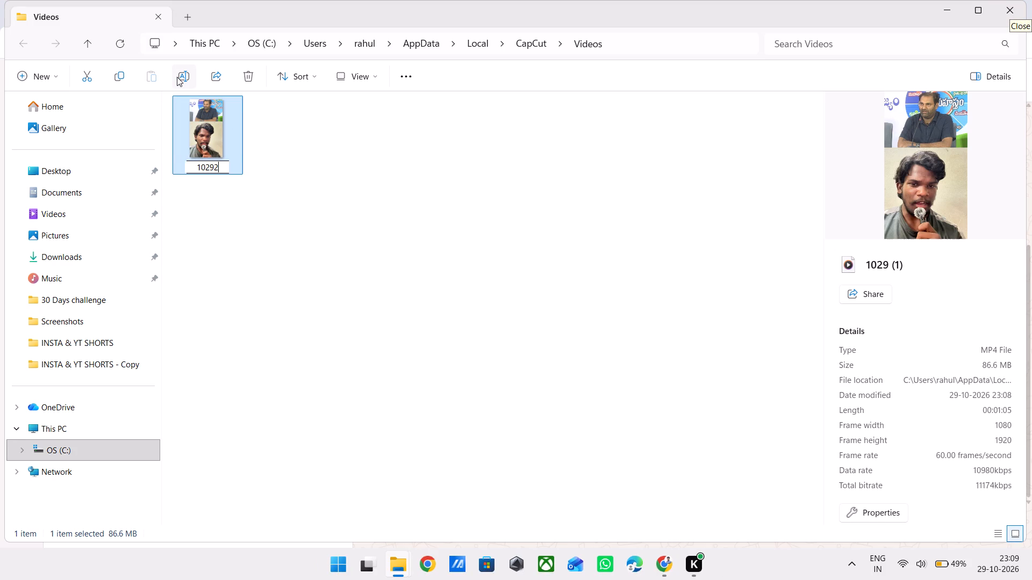
{"action": "key", "text": "Return"}
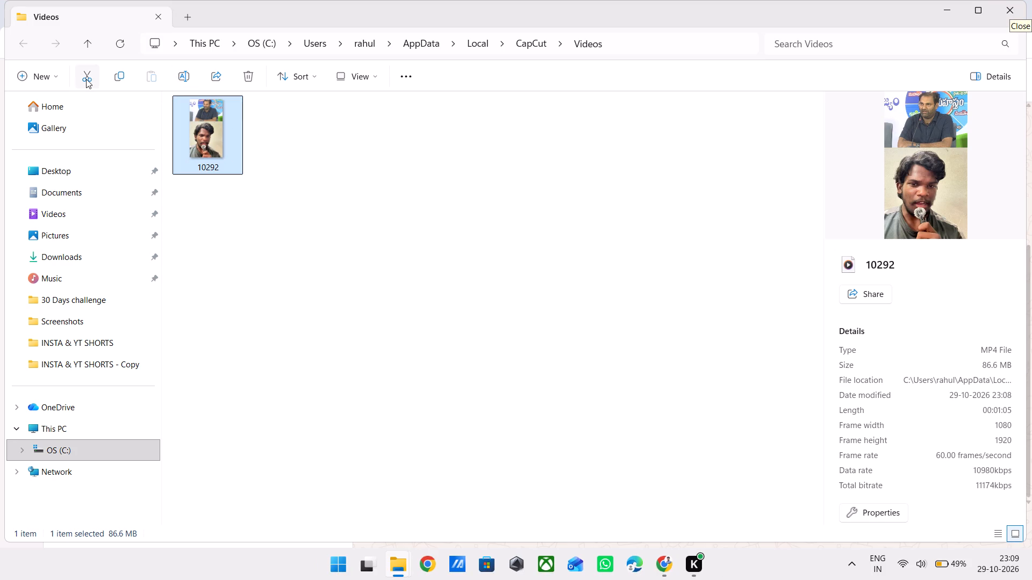
Move the 10292 video file from CapCut's Videos folder to the Downloads folder.
{"action": "left_click", "coordinate": [86, 79]}
{"action": "left_click", "coordinate": [81, 251]}
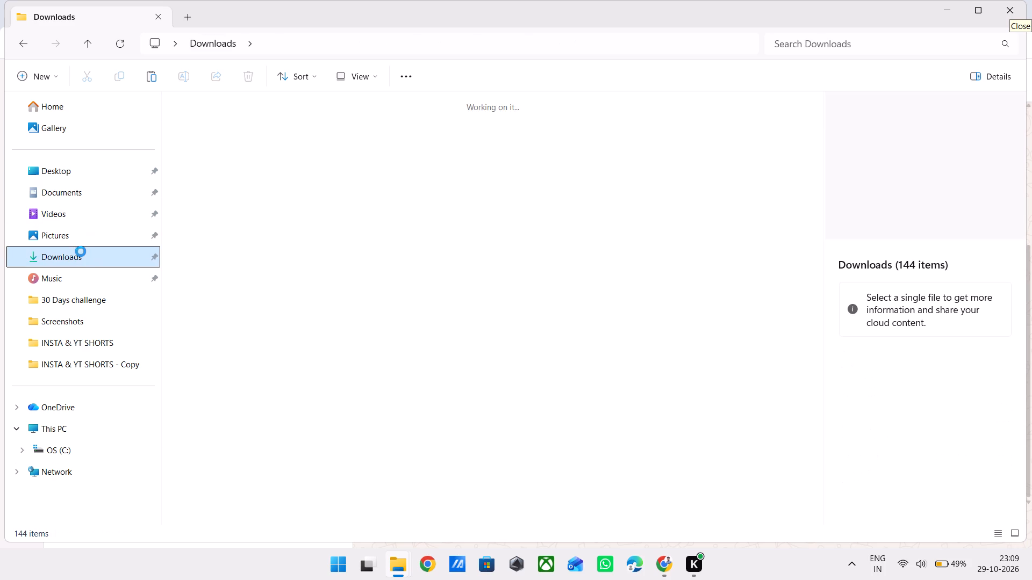
{"action": "key", "text": "ctrl+v"}
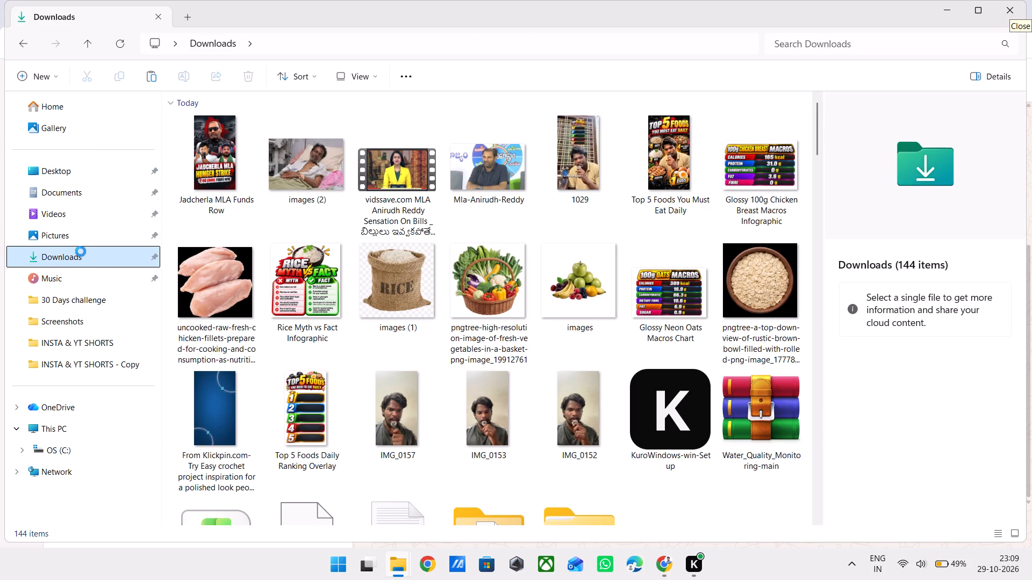
{"action": "scroll", "coordinate": [418, 336], "scroll_direction": "down", "scroll_amount": 1}
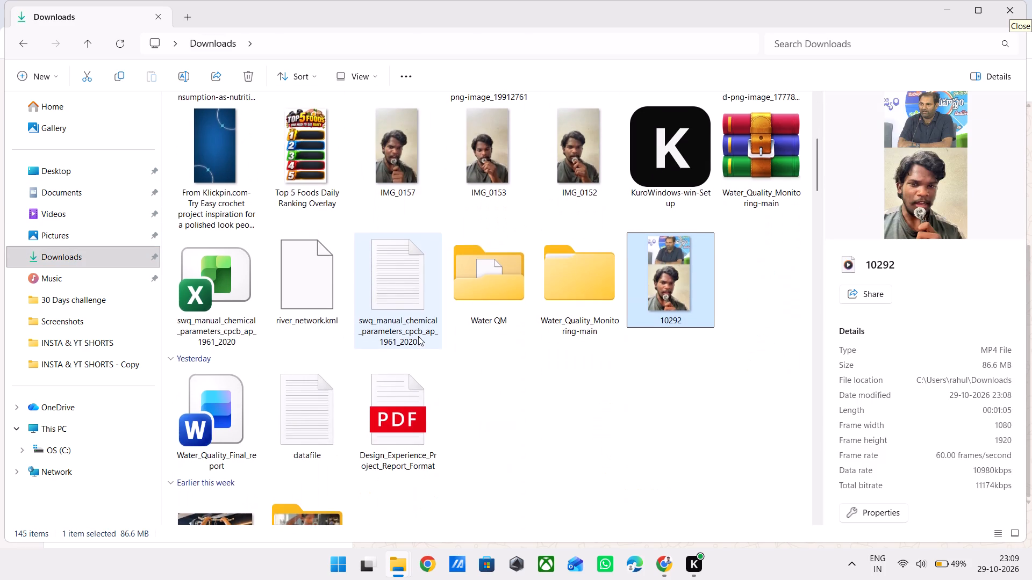